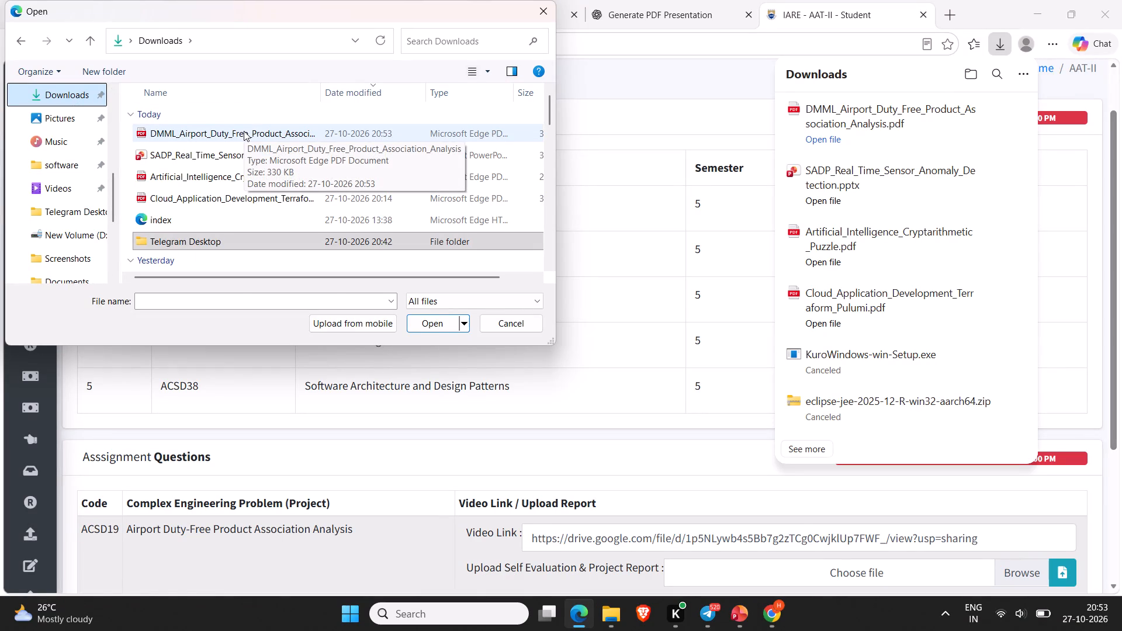
Upload DMML_Airport_Duty_Free_Product_Association_Analysis from Downloads as the ACSD19 self-evaluation and project report.
left_click(244, 131)
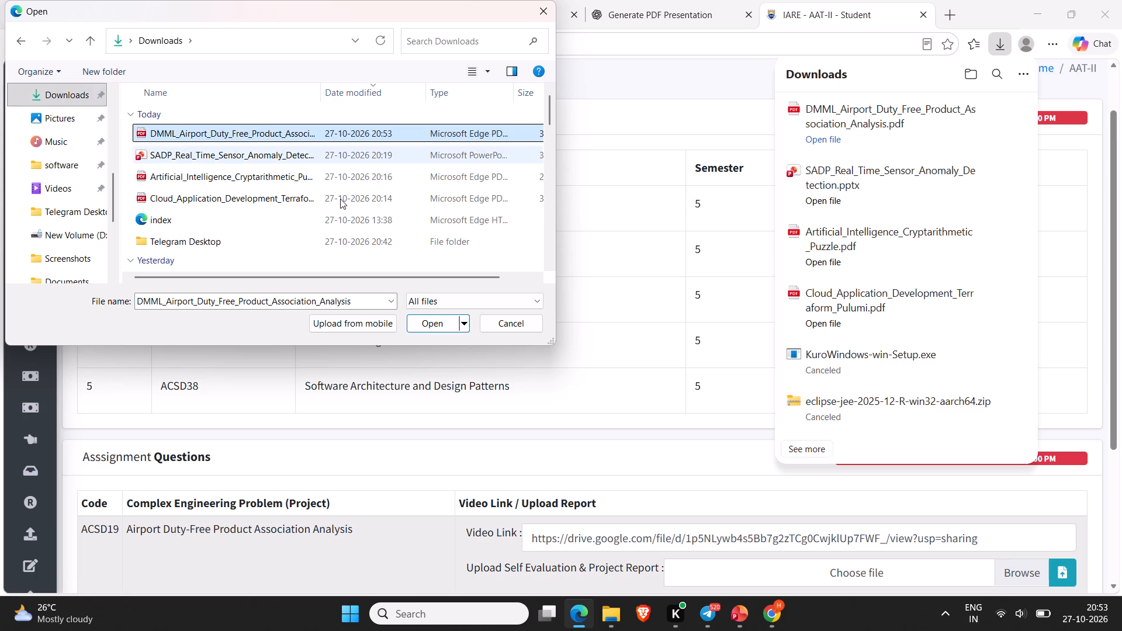
left_click(423, 324)
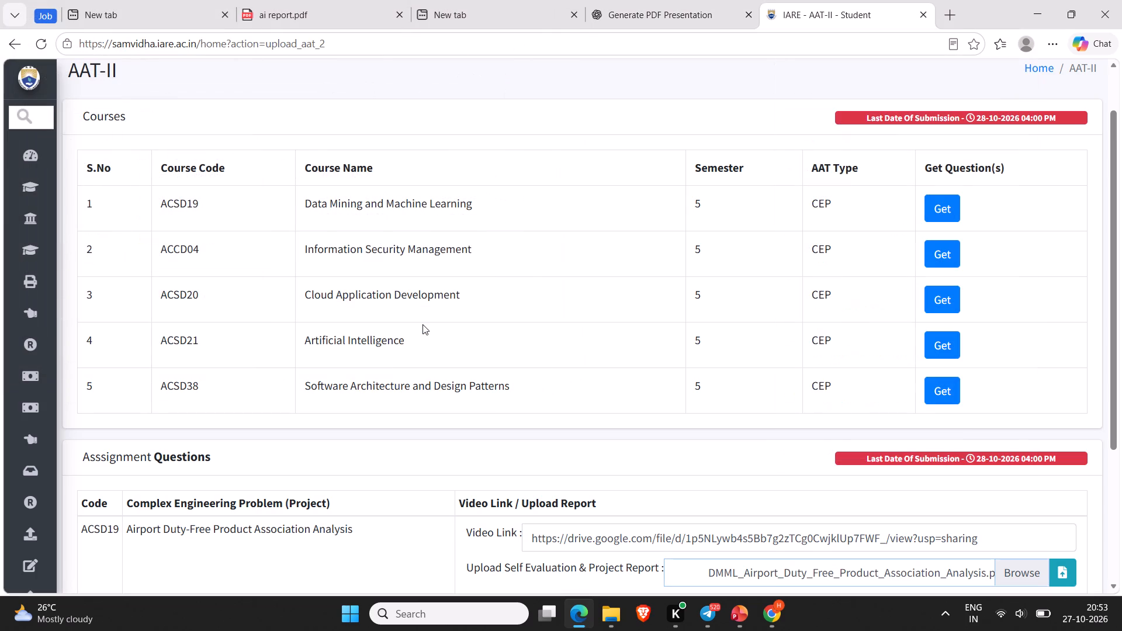
scroll(830, 505, "down", 2)
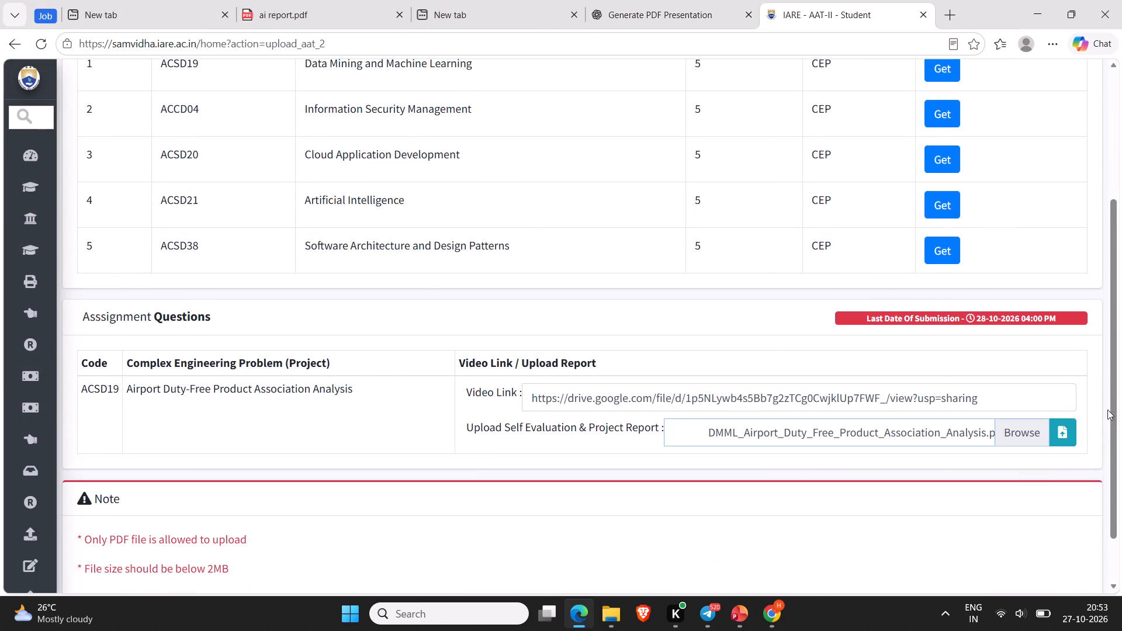
left_click(1063, 428)
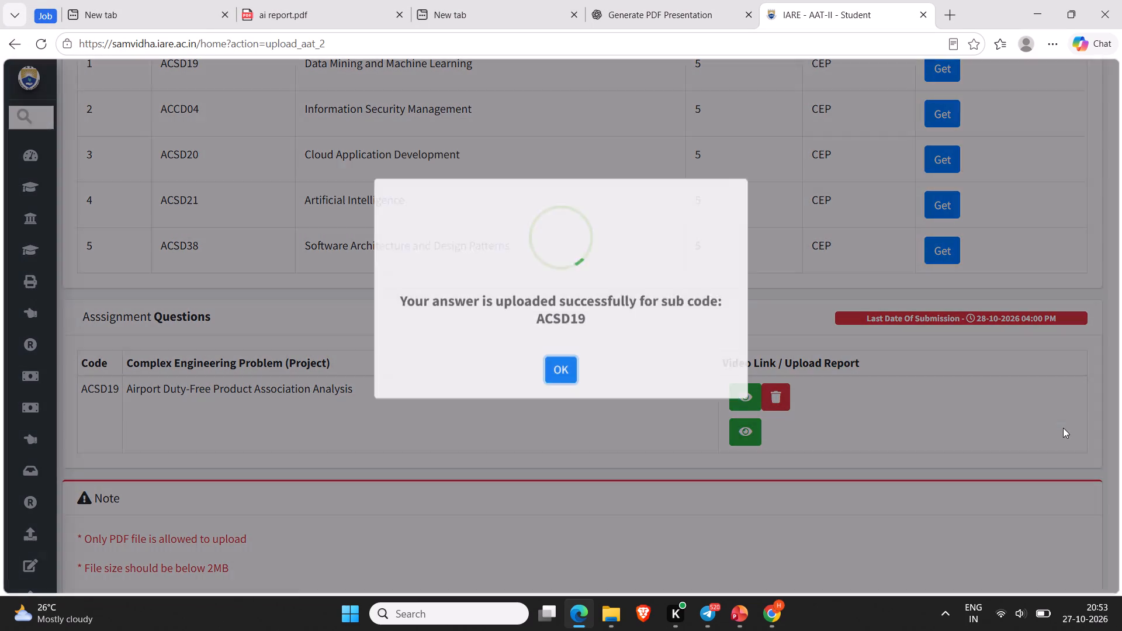
left_click(555, 407)
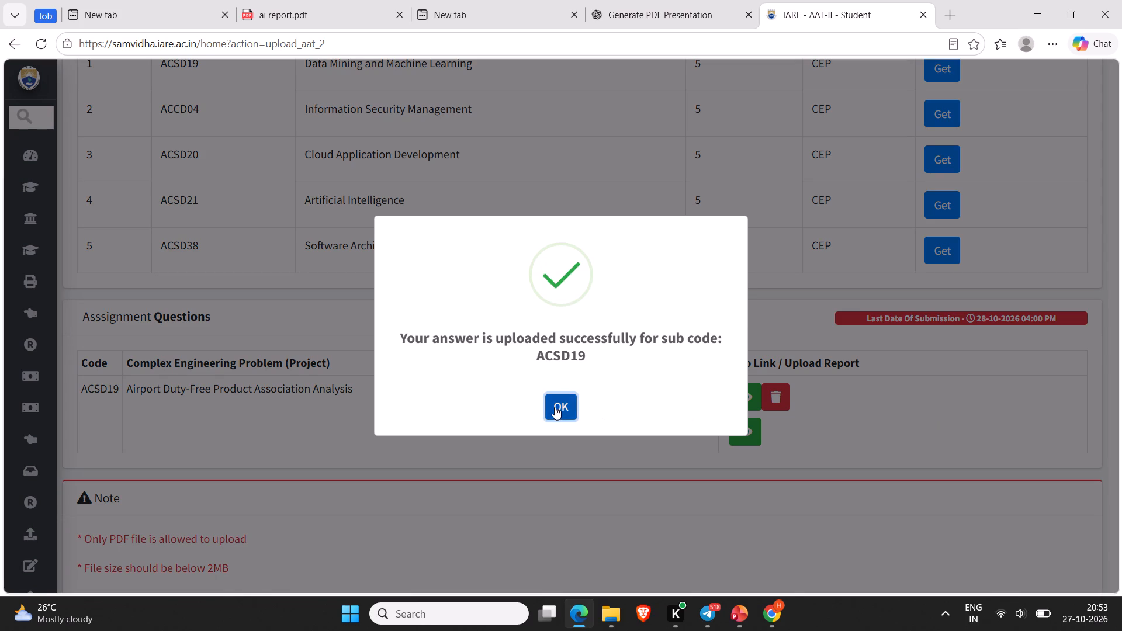
Open the uploaded ACSD19 report and examine the self-assessment form and the project pages through to the conclusion.
left_click(735, 436)
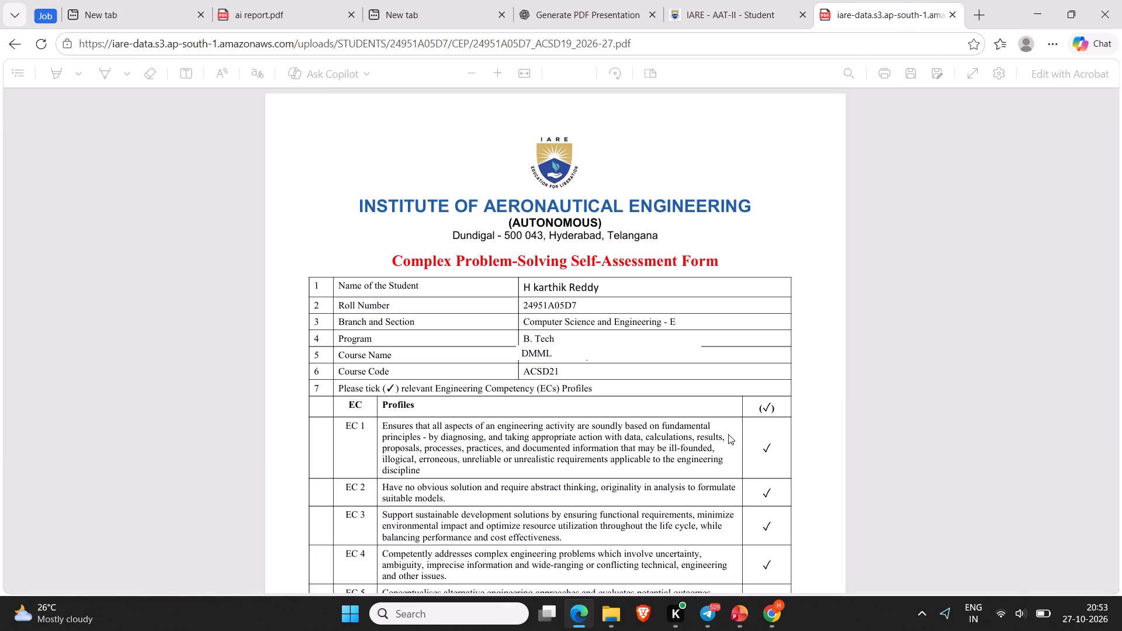
scroll(504, 394, "down", 3)
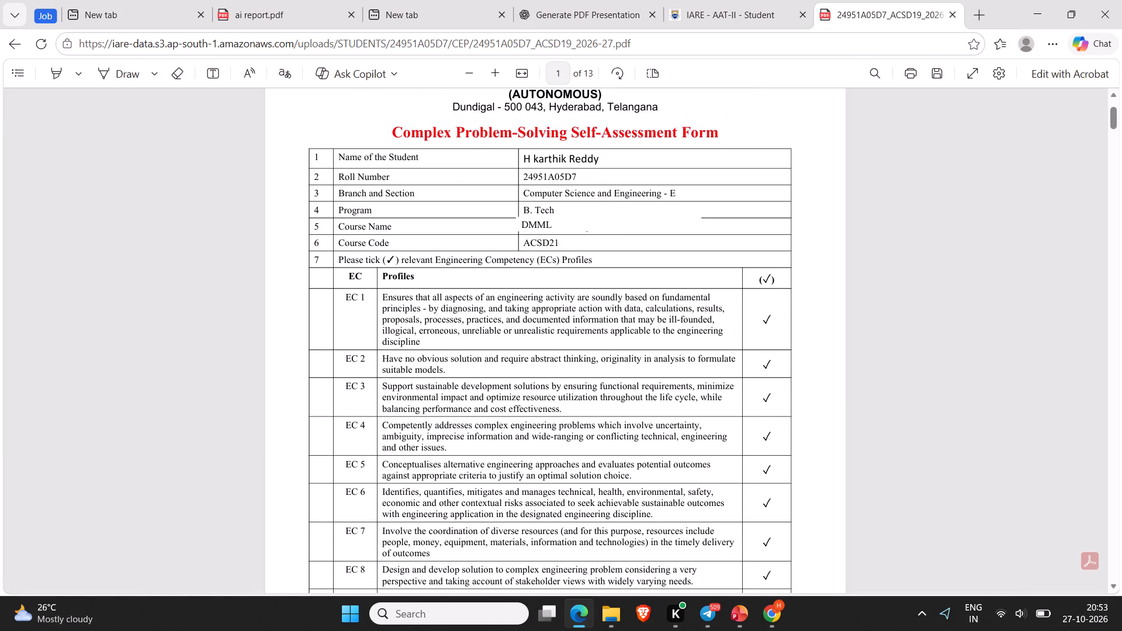
scroll(504, 394, "down", 5)
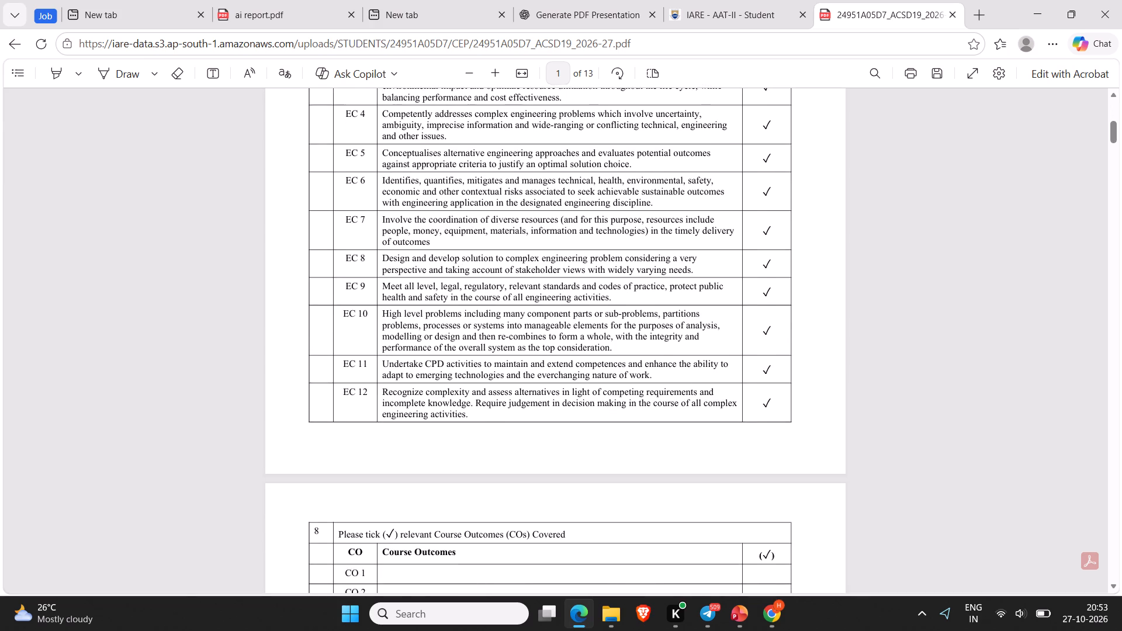
scroll(504, 394, "up", 3)
scroll(504, 394, "down", 4)
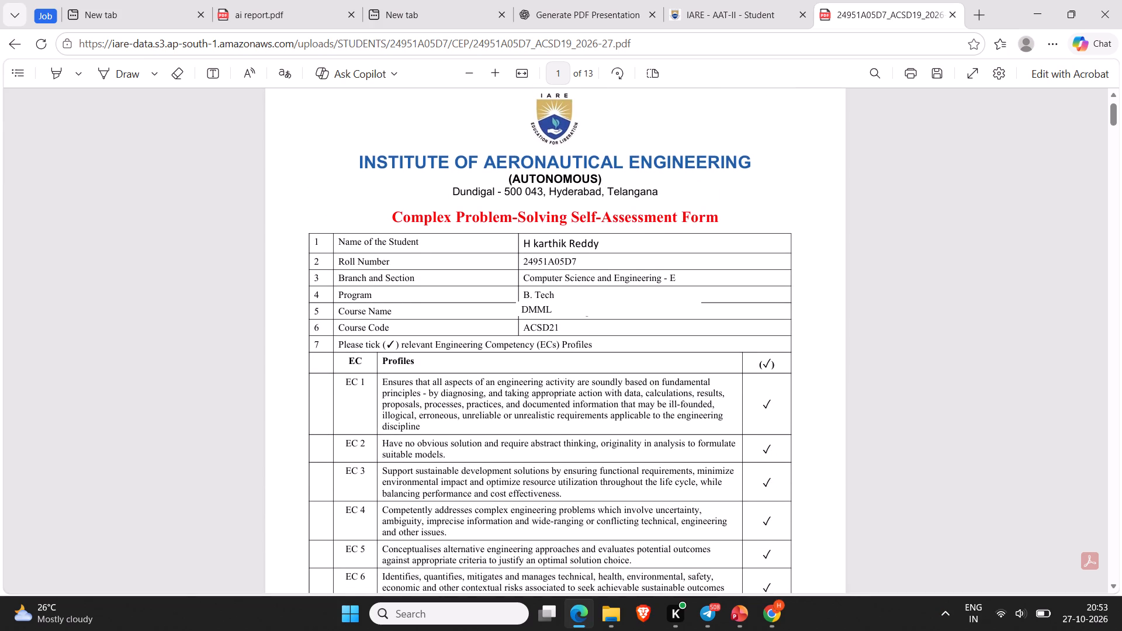
scroll(504, 394, "down", 3)
scroll(504, 394, "up", 1)
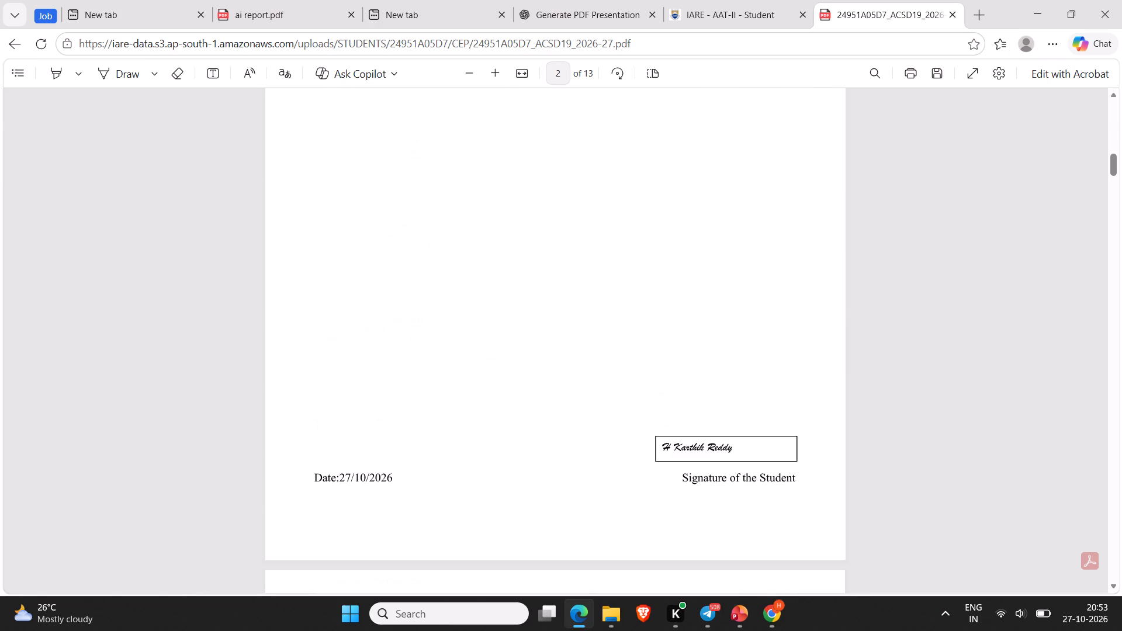
scroll(504, 394, "up", 3)
scroll(504, 394, "down", 4)
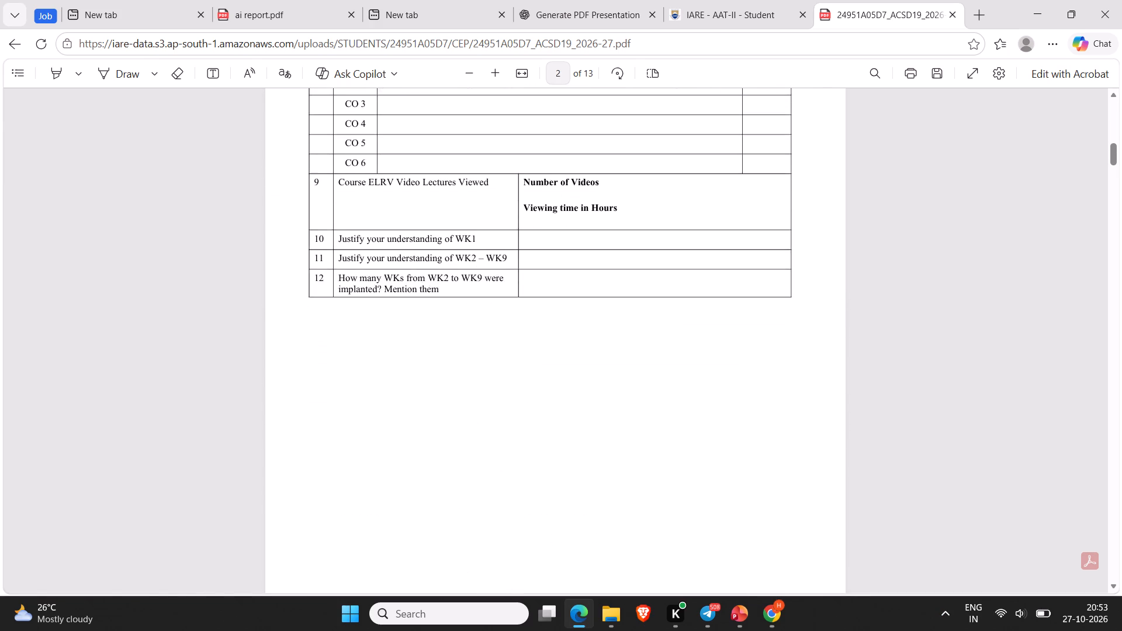
scroll(504, 394, "down", 5)
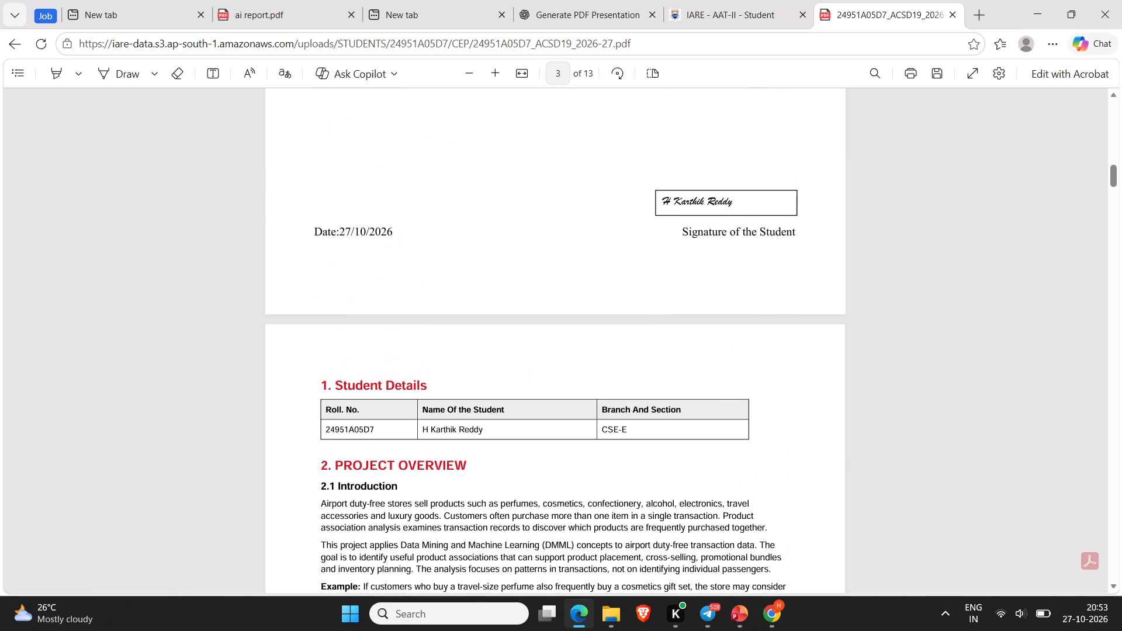
scroll(504, 394, "down", 1)
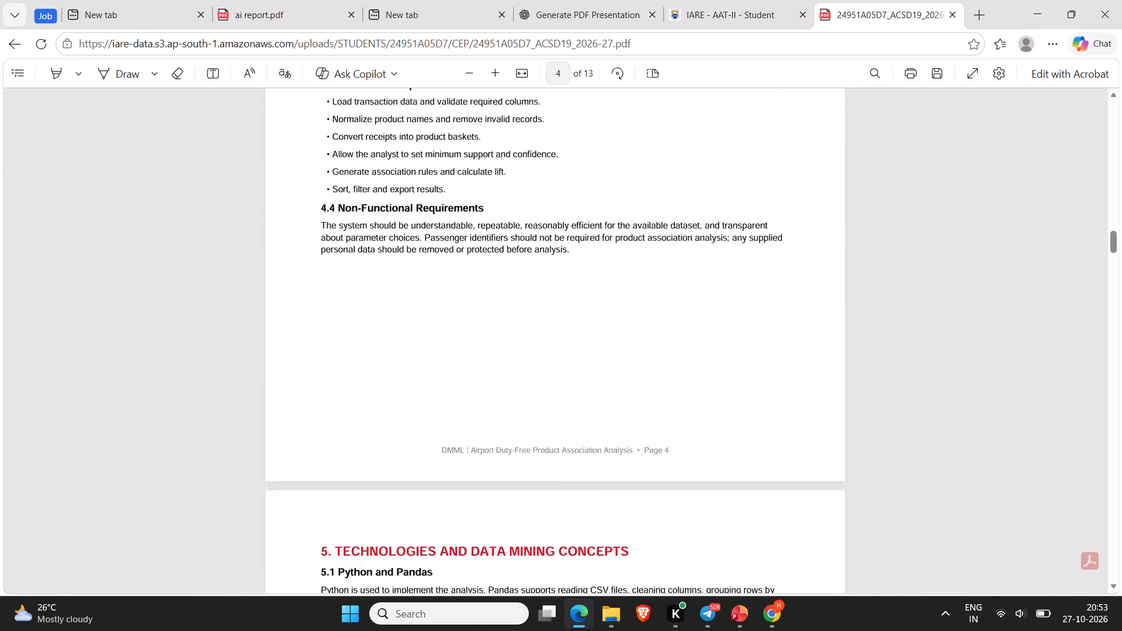
scroll(504, 394, "down", 6)
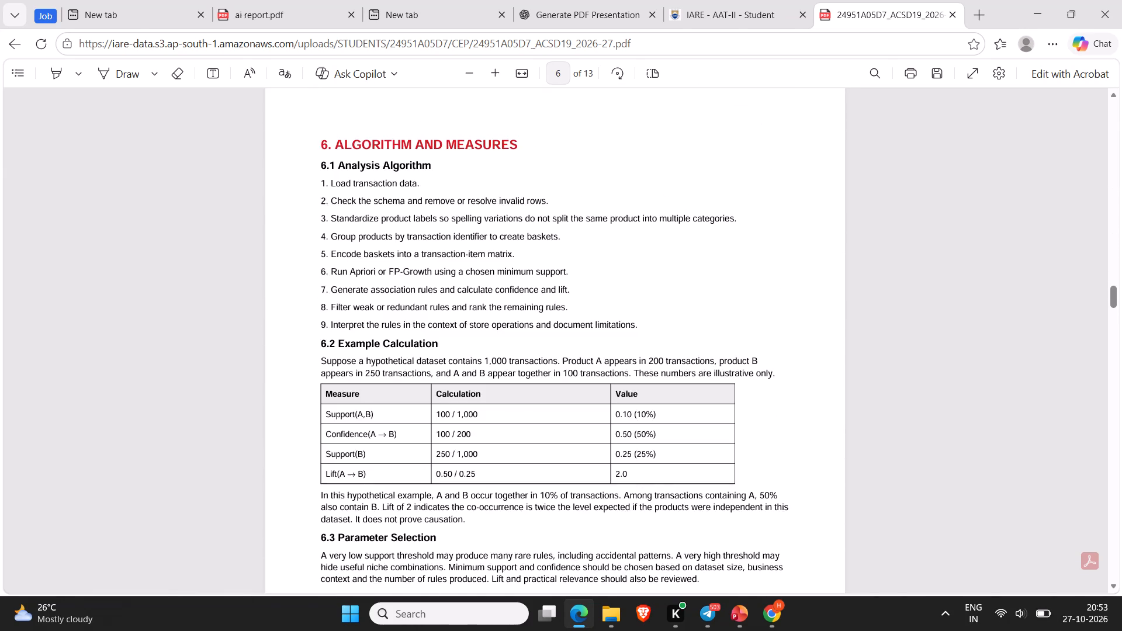
scroll(504, 394, "down", 9)
scroll(504, 394, "up", 10)
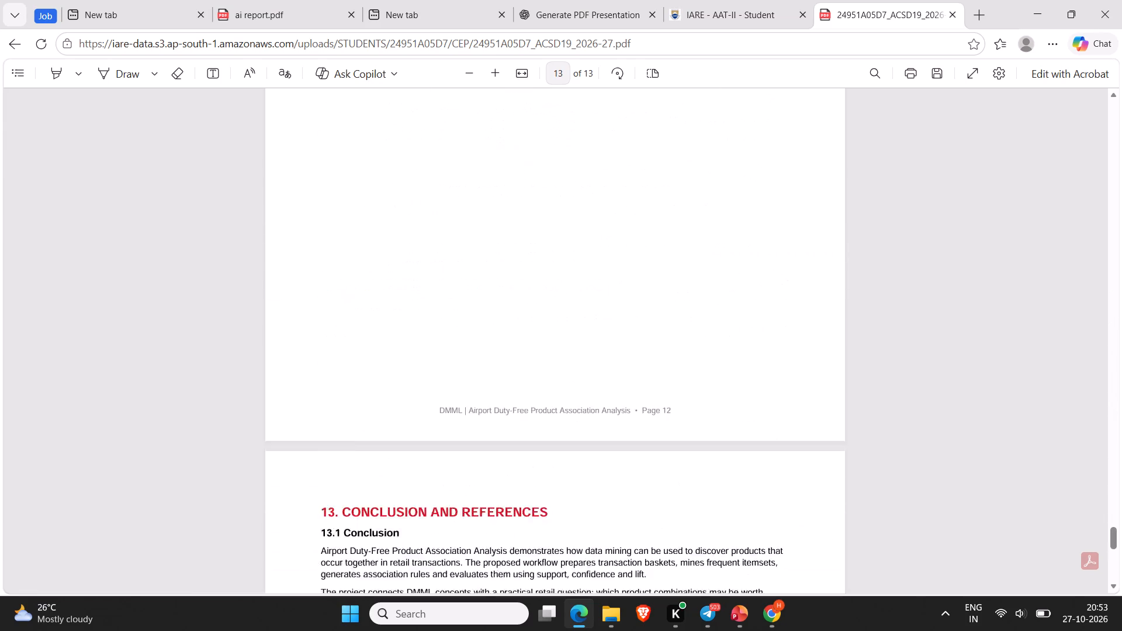
scroll(504, 394, "up", 19)
scroll(504, 394, "up", 5)
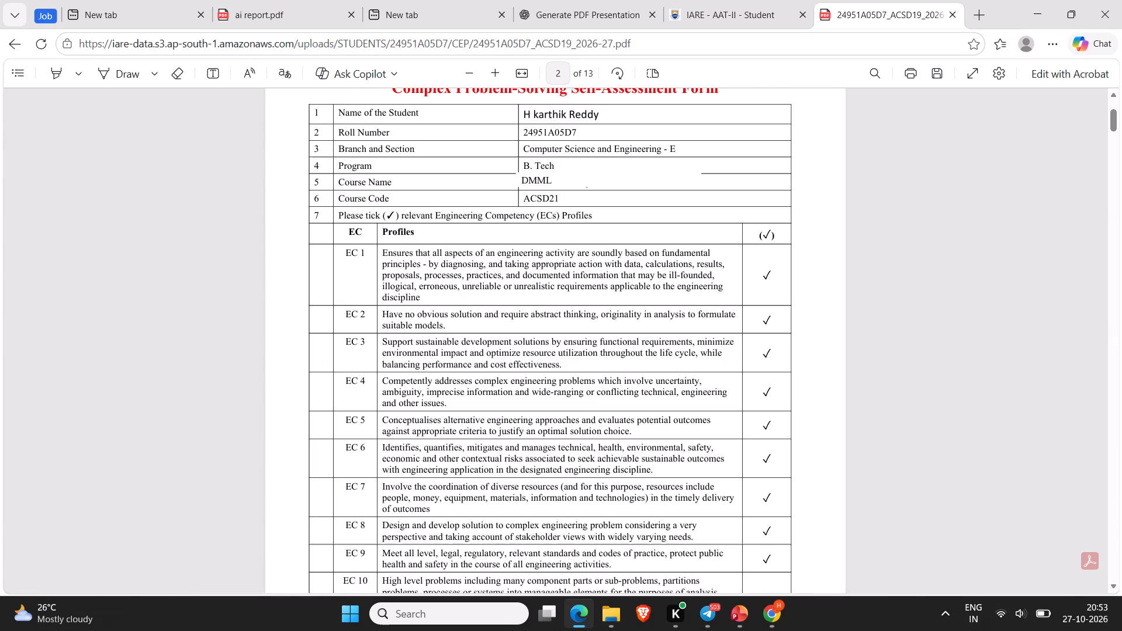
scroll(504, 394, "down", 1)
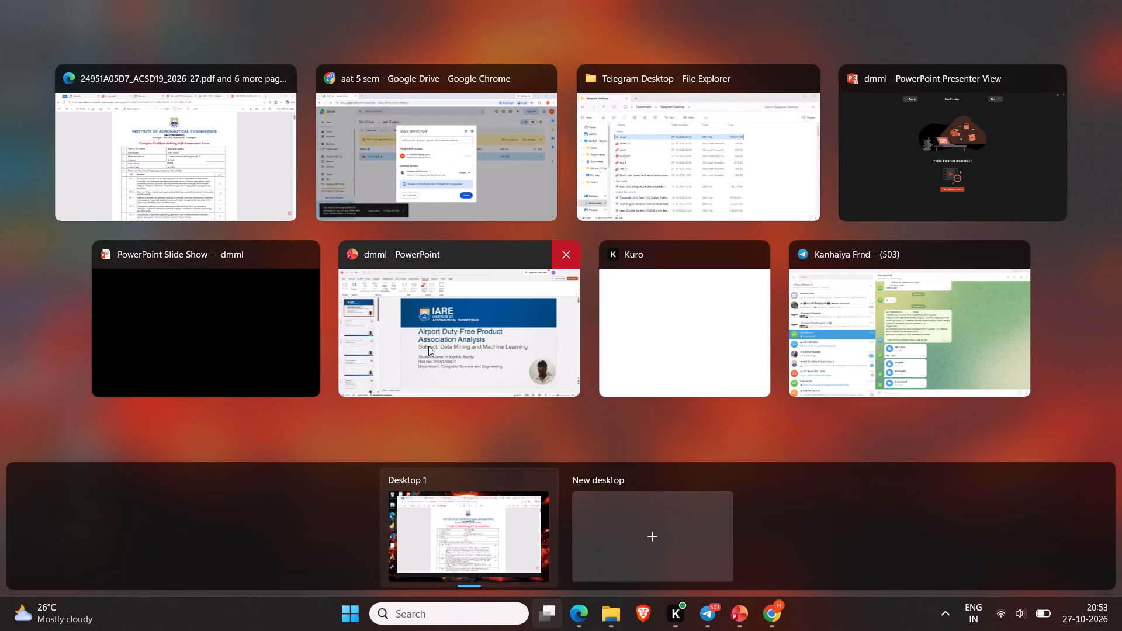
Switch to PowerPoint and close the dmml presentation, saving its changes in the Telegram Desktop folder.
left_click(431, 350)
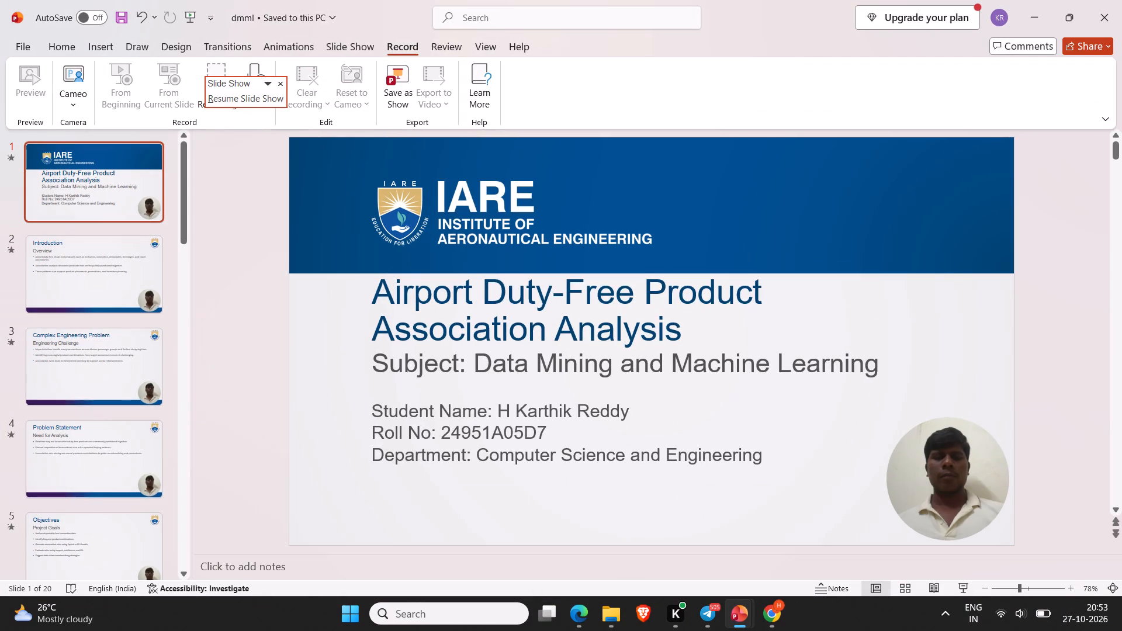
left_click(1118, 0)
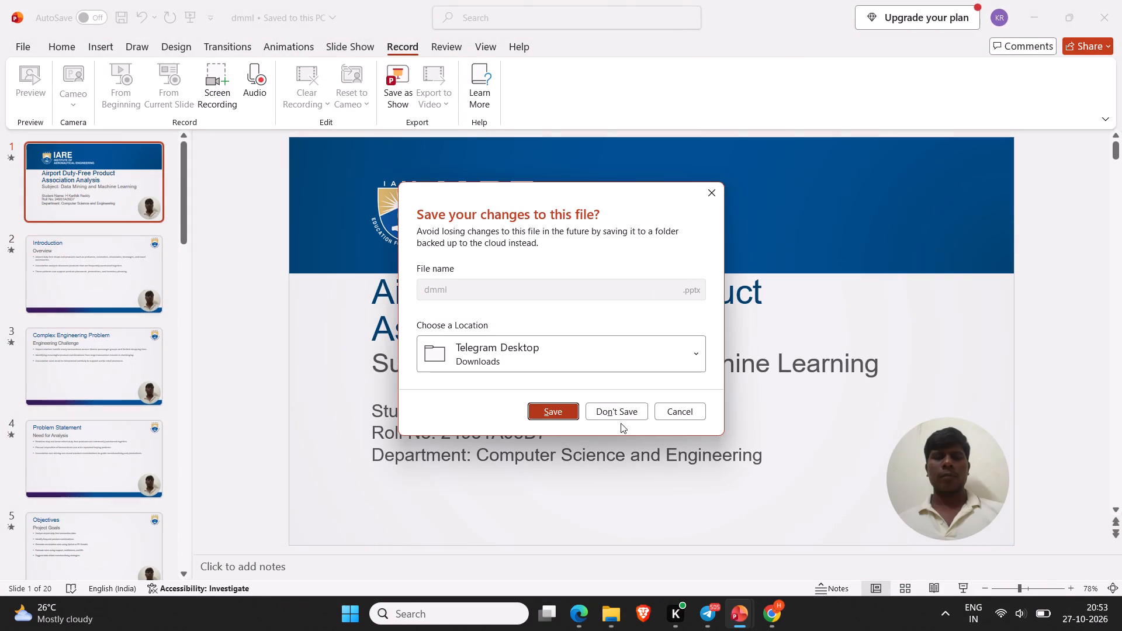
double_click(553, 415)
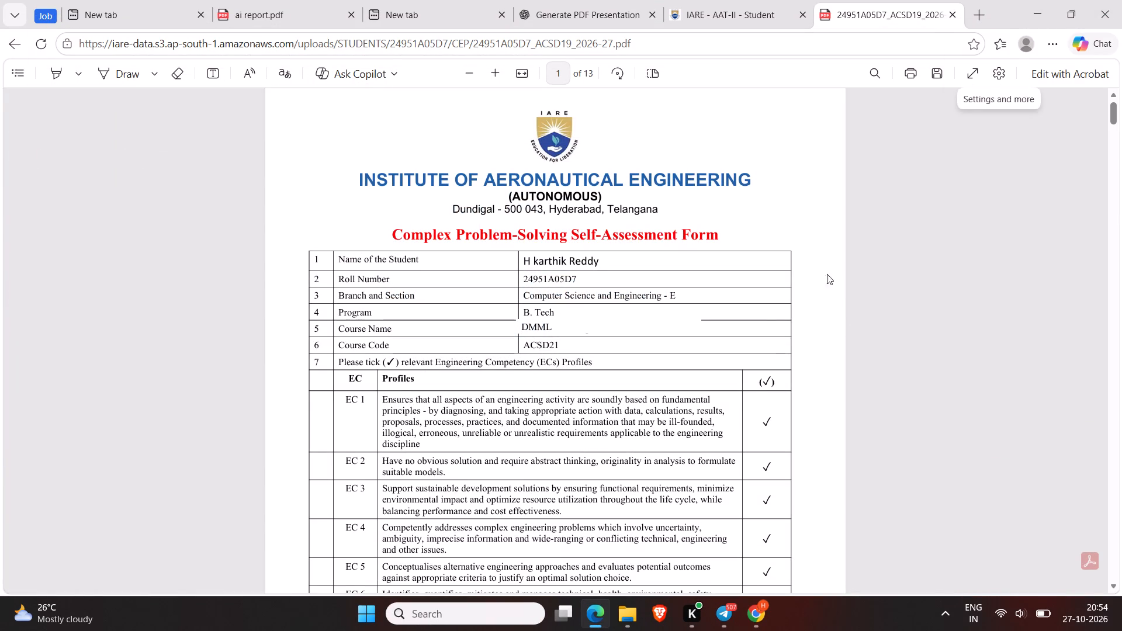
Close the uploaded ACSD19 report and return to the course list on the AAT-II submission page.
left_click(951, 18)
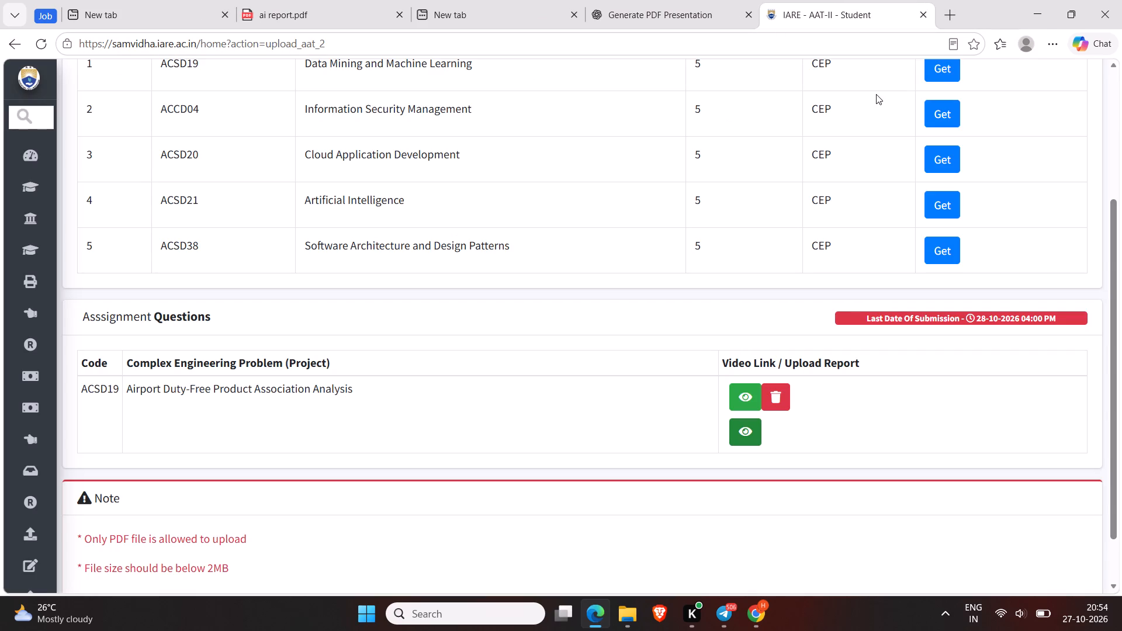
scroll(876, 94, "up", 1)
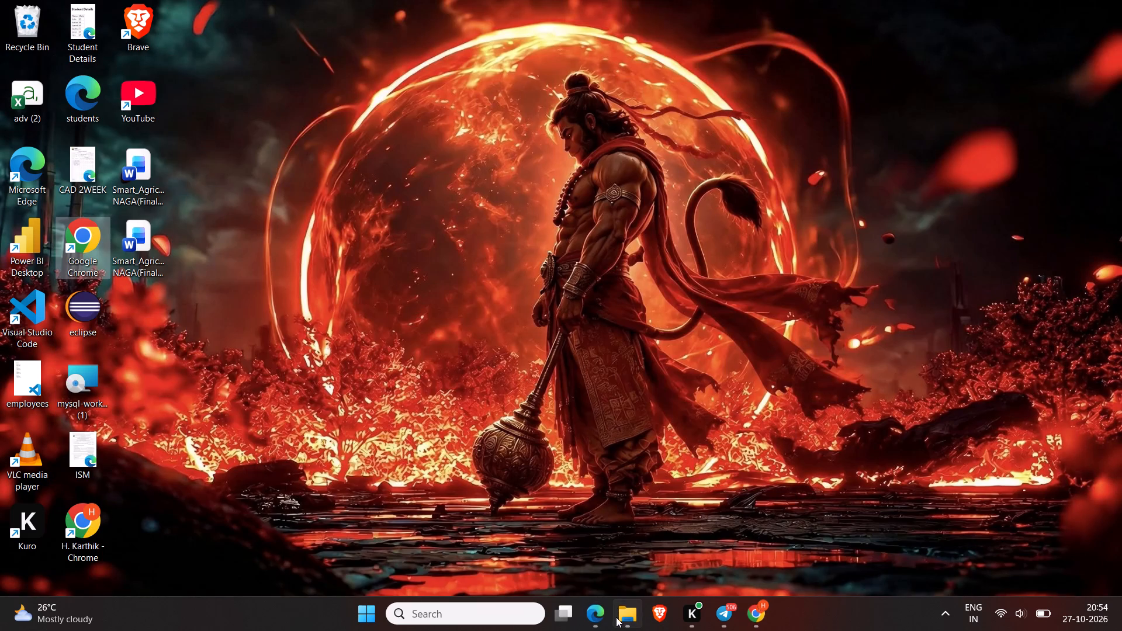
Open the ism (2) presentation from the Telegram Desktop folder and bring up its slide show recording commands.
left_click(616, 617)
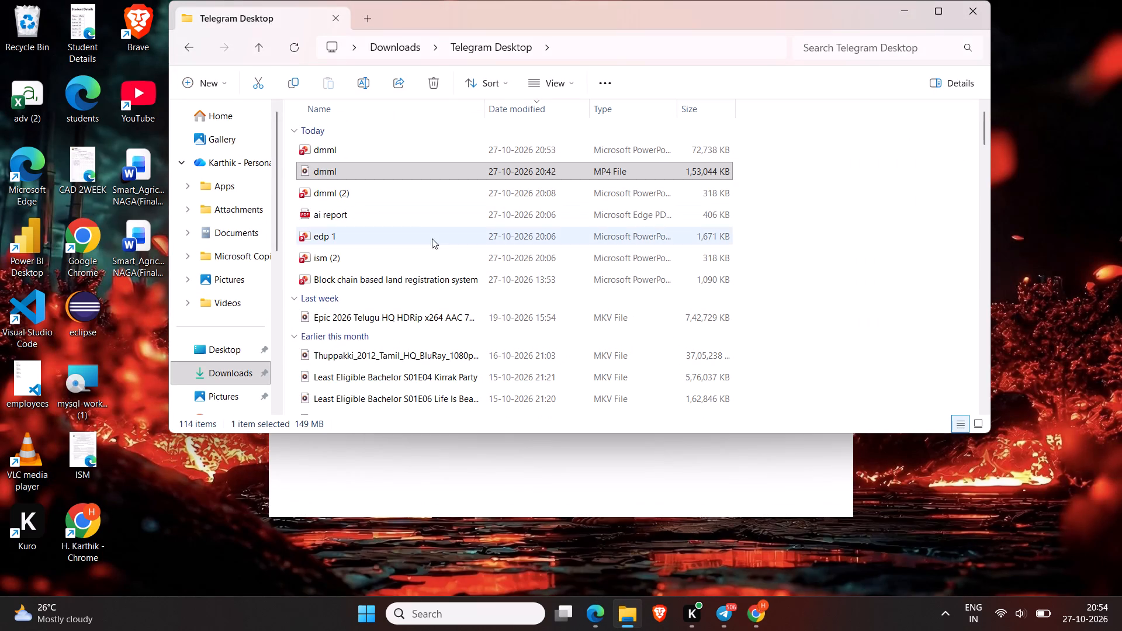
left_click(425, 261)
double_click(425, 261)
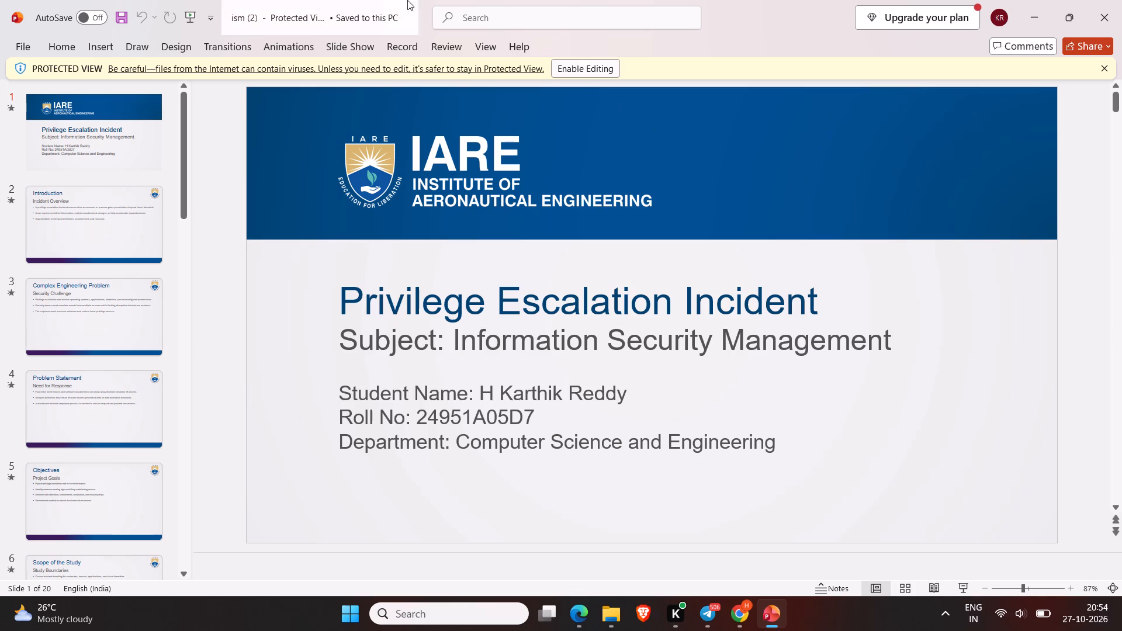
left_click(387, 52)
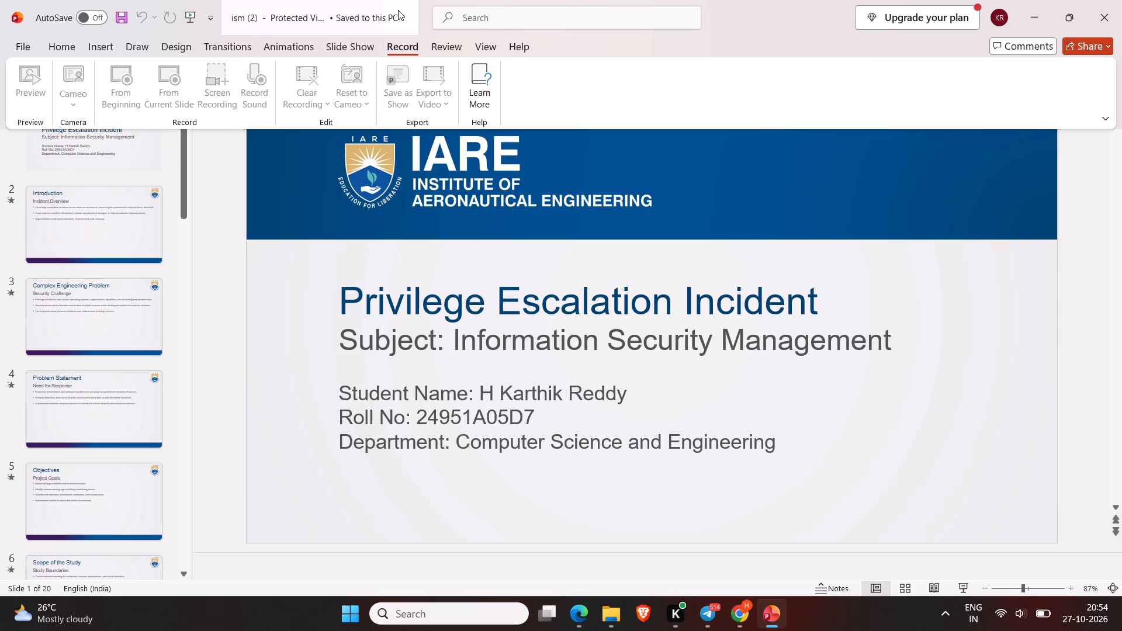
In PowerPoint, enable editing for the protected Privilege Escalation Incident presentation.
left_click(356, 50)
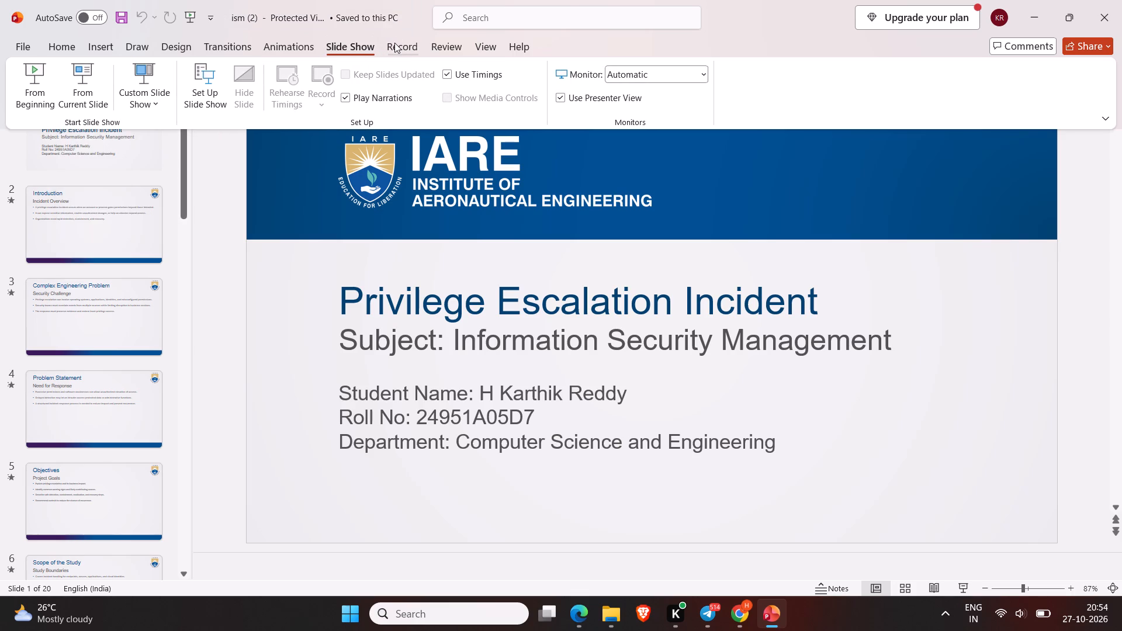
left_click(394, 43)
left_click(655, 321)
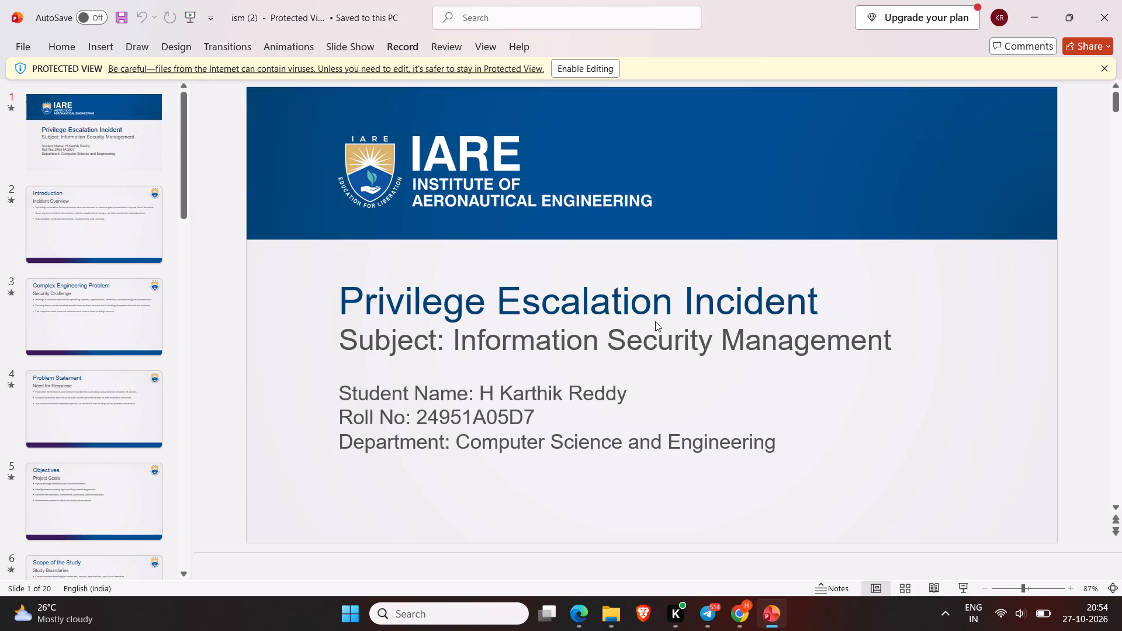
left_click(564, 67)
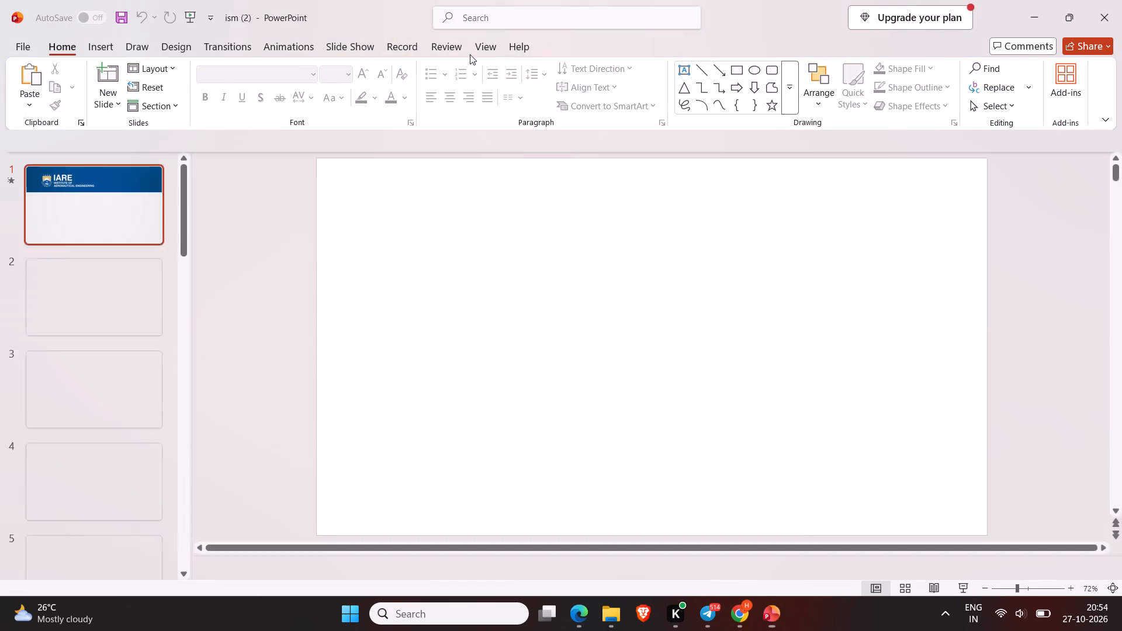
Insert a Cameo camera feed on all slides and turn on its camera preview on the title slide.
left_click(401, 52)
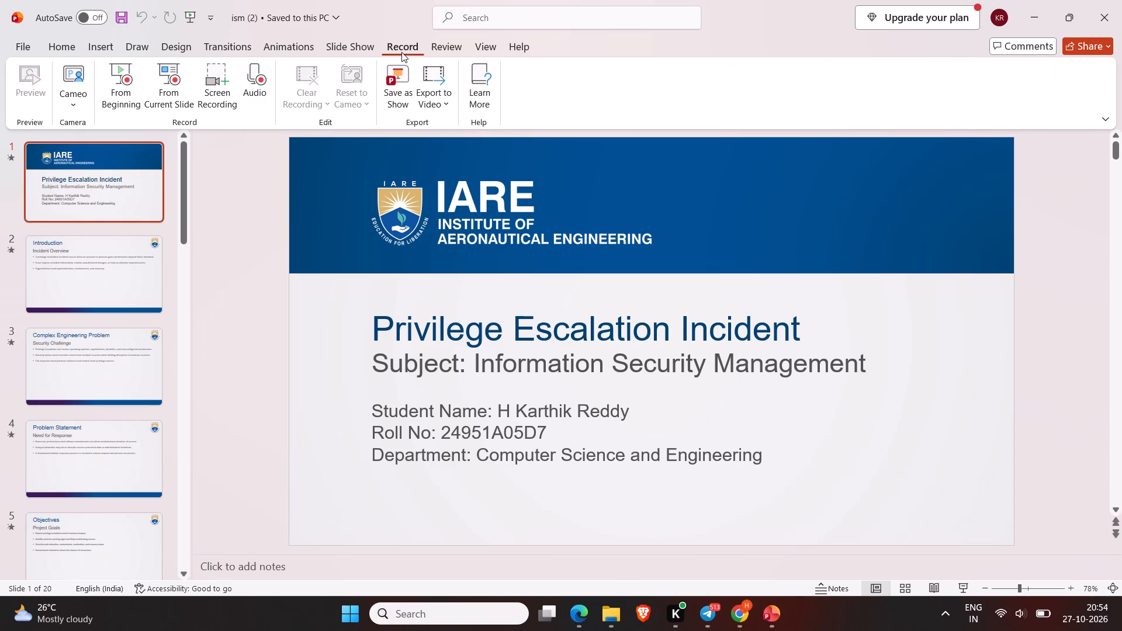
left_click(74, 112)
left_click(99, 166)
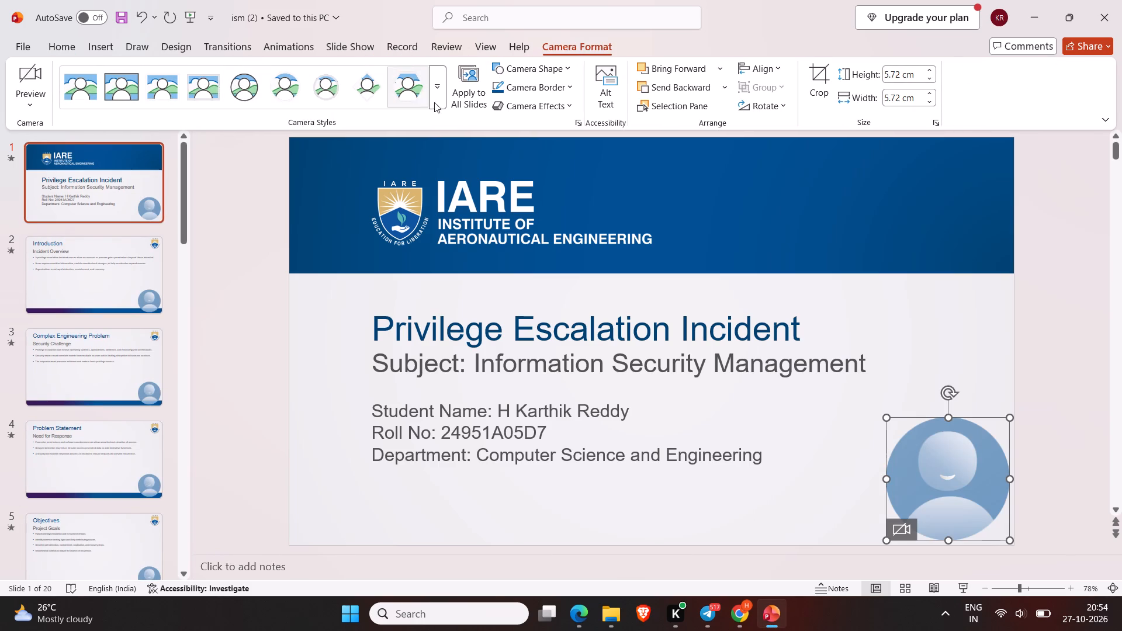
left_click(970, 474)
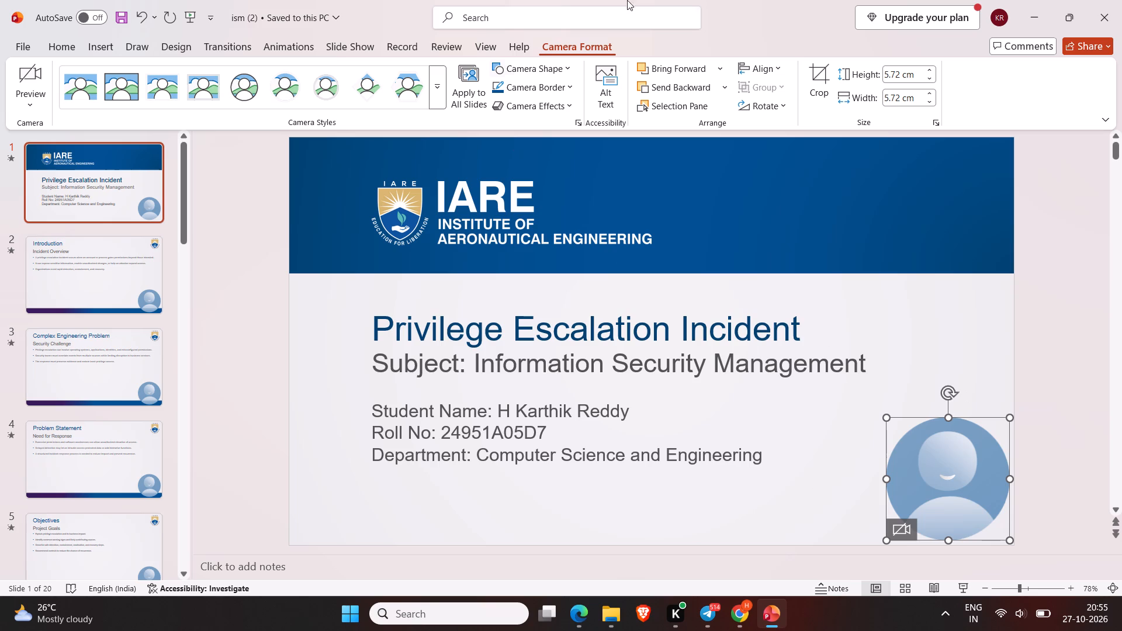
left_click(905, 531)
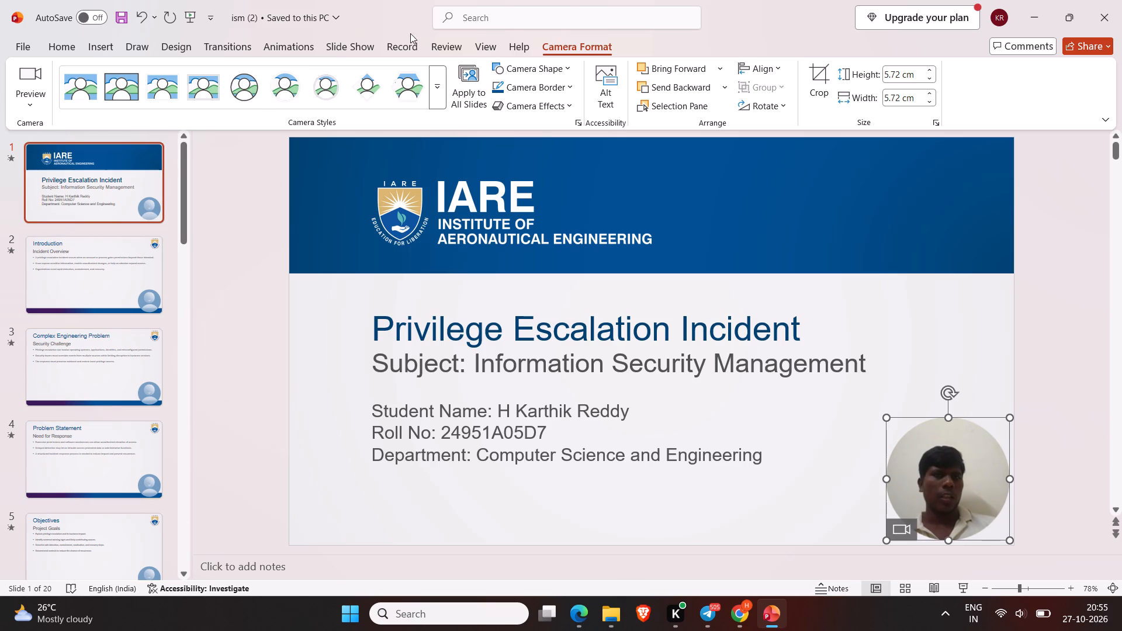
Open the presentation's recording view from the beginning.
left_click(386, 49)
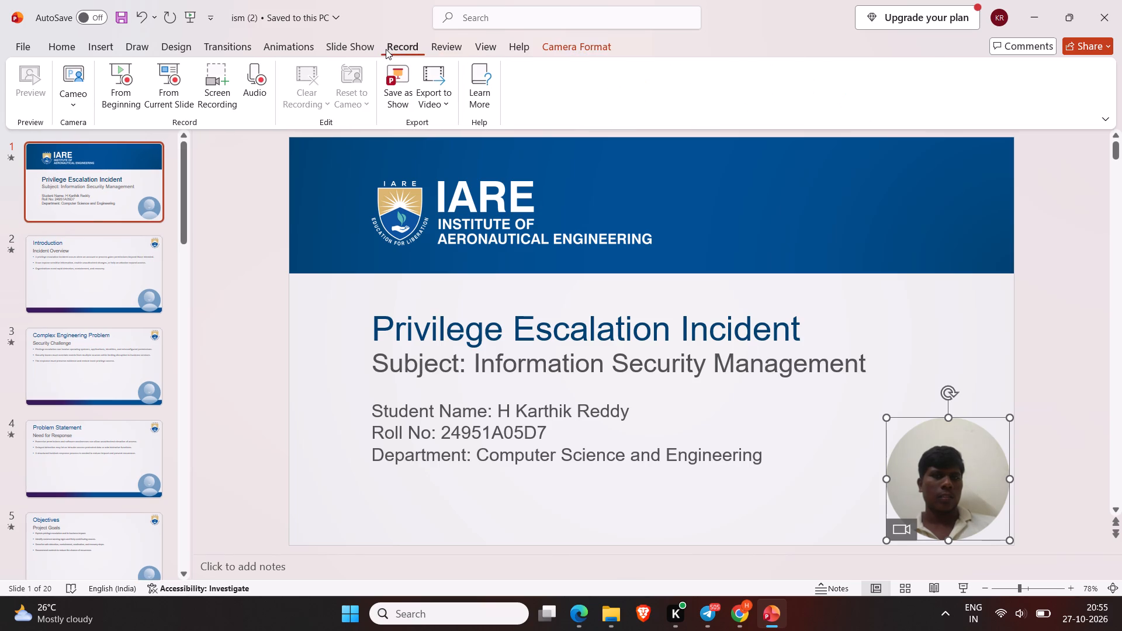
left_click(115, 88)
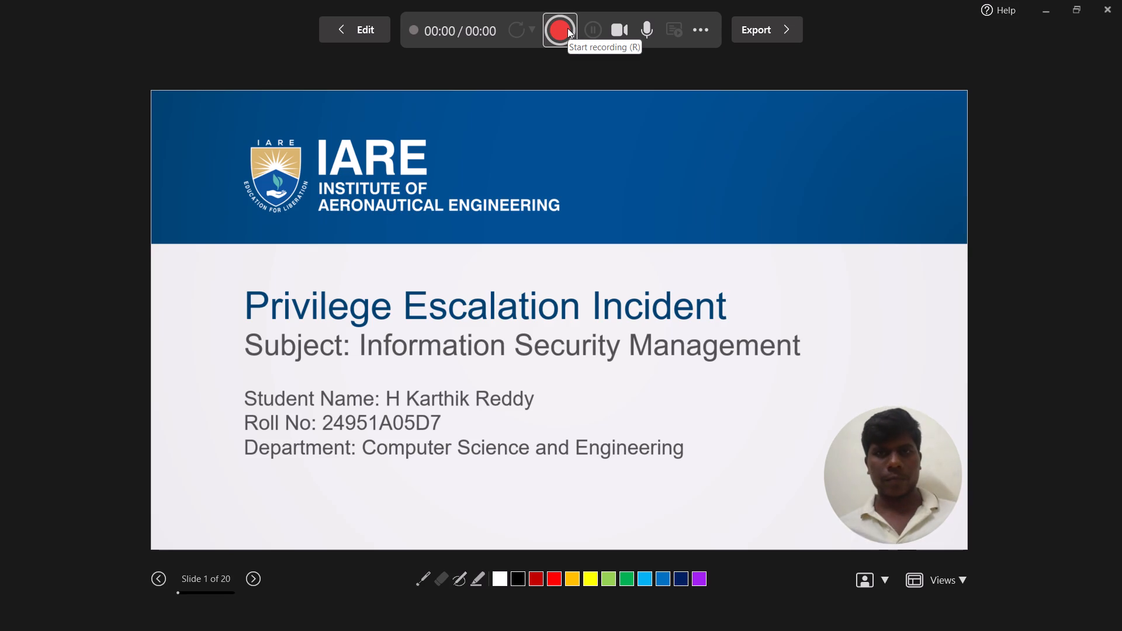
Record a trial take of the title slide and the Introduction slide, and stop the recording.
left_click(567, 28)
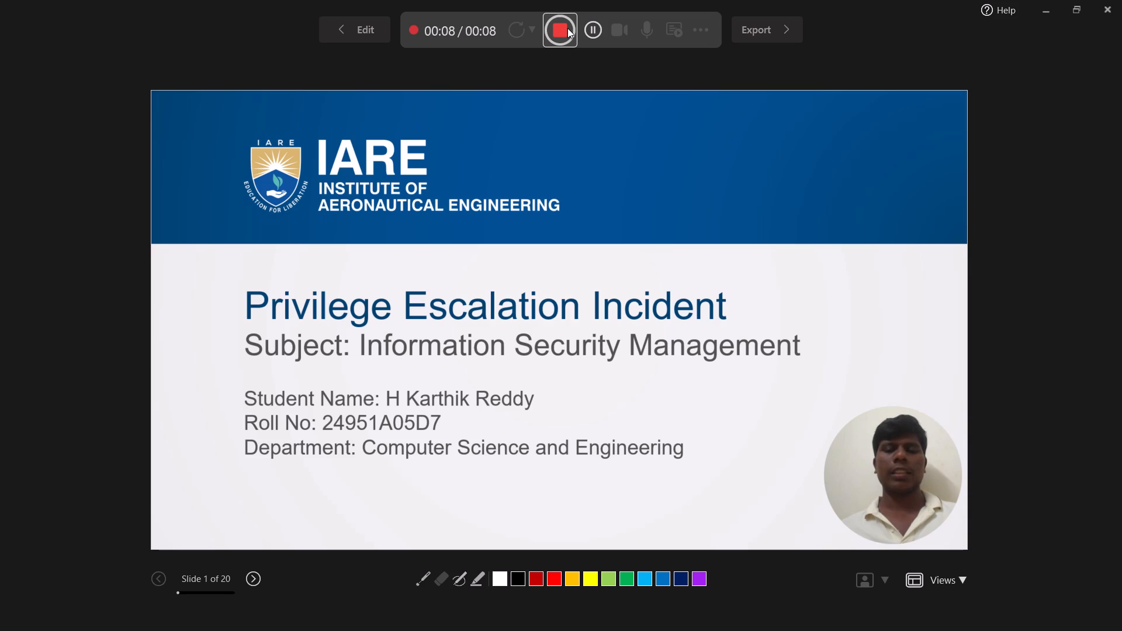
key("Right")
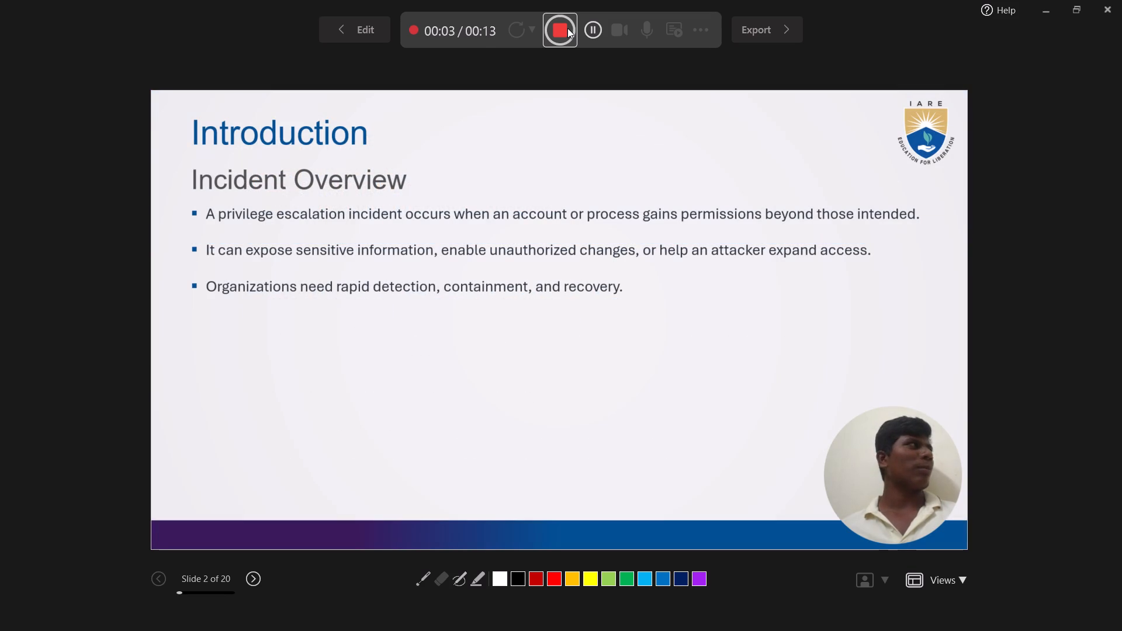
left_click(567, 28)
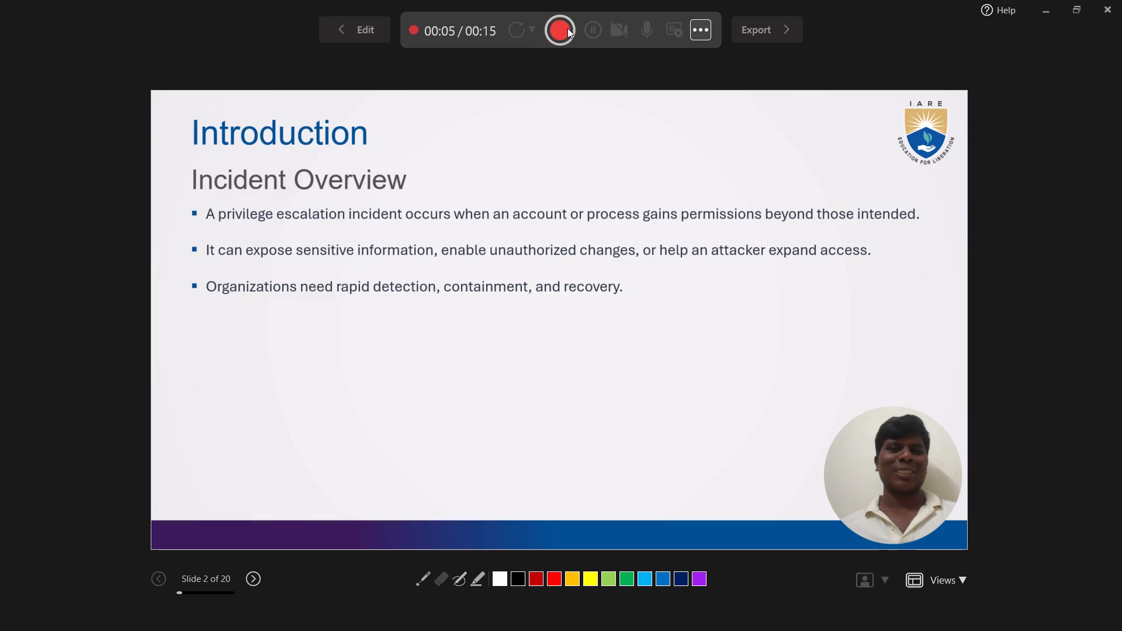
Retake the video on all slides, presenting the title and Introduction slides and advancing to the Complex Engineering Problem slide.
left_click(511, 25)
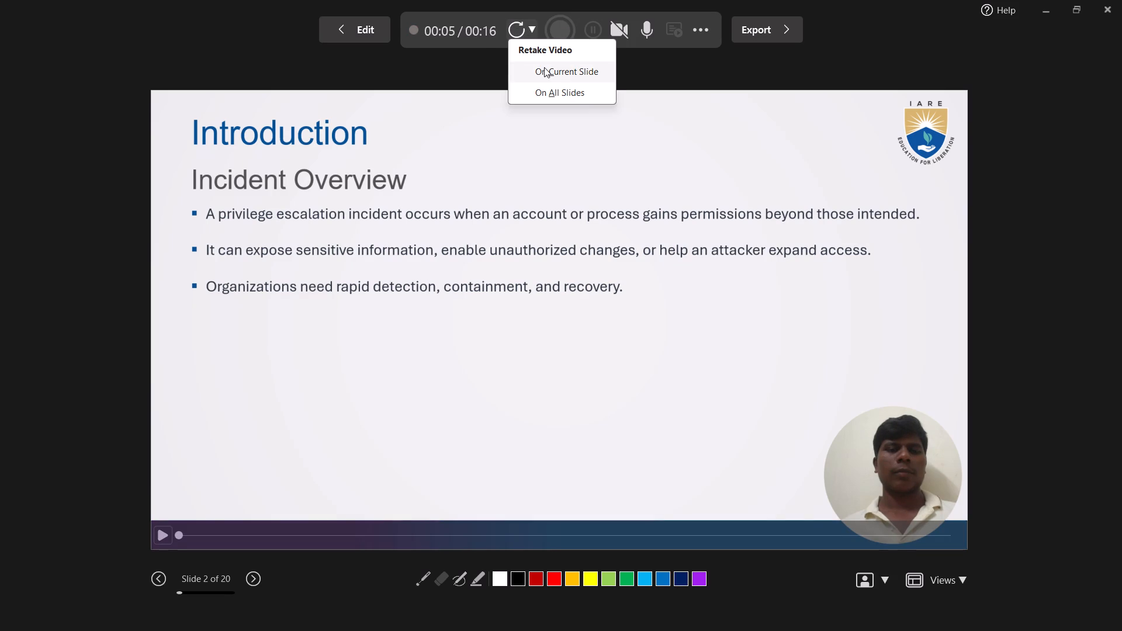
left_click(546, 85)
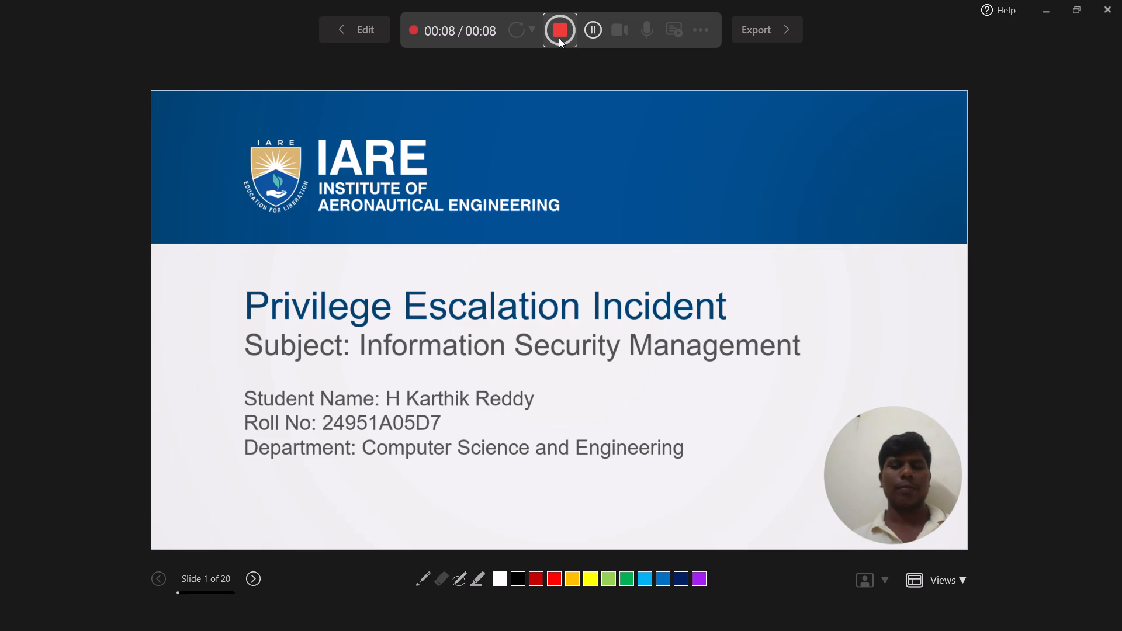
key("Right")
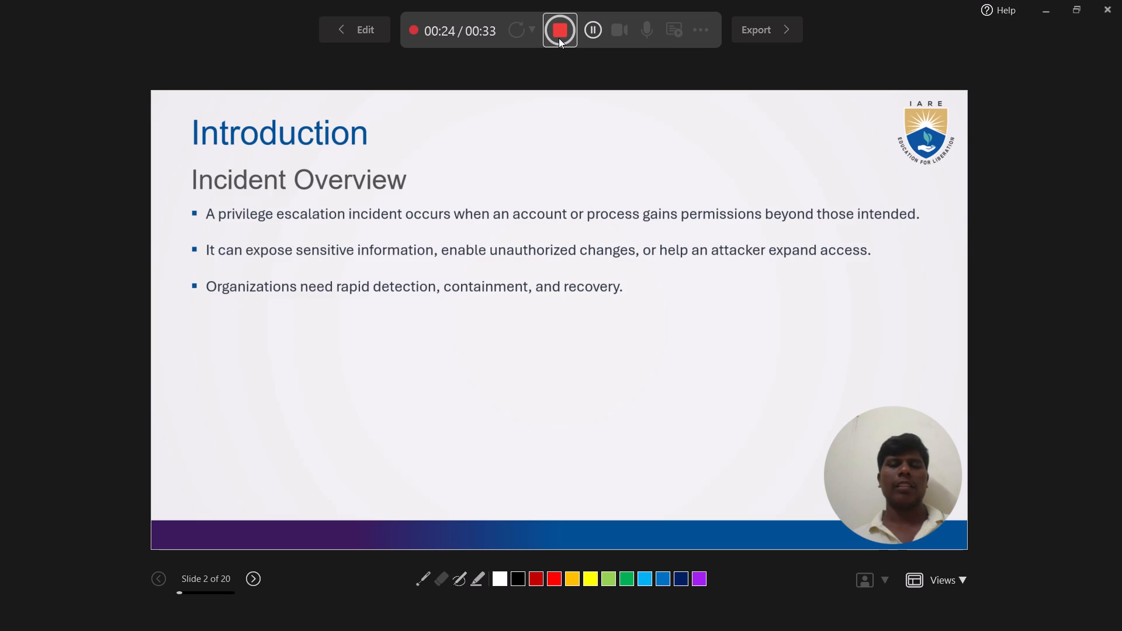
key("Right")
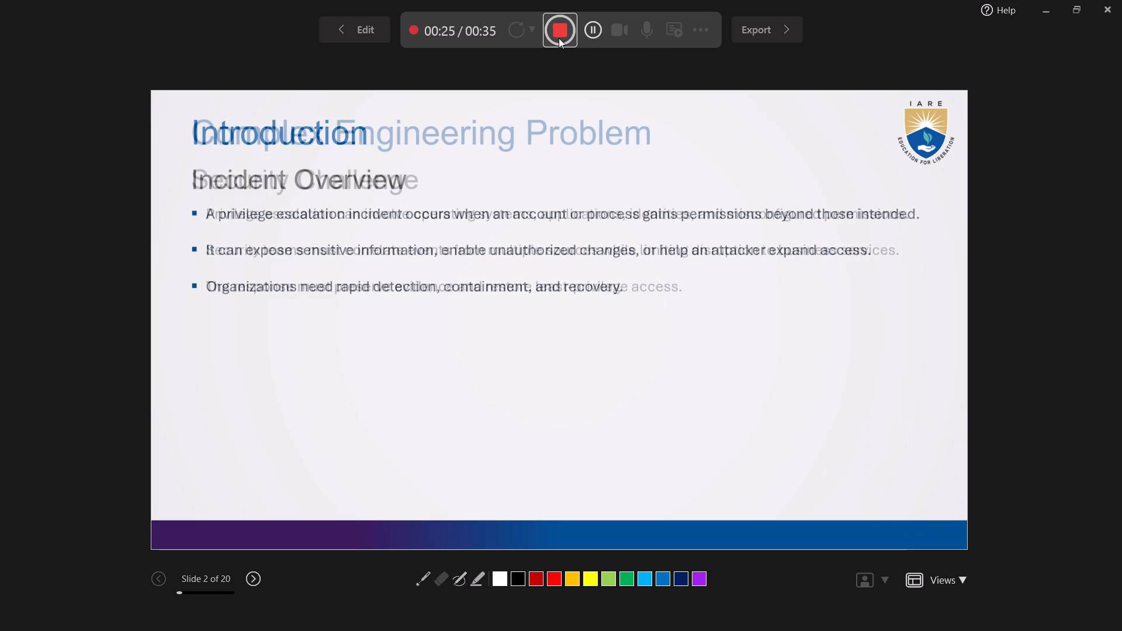
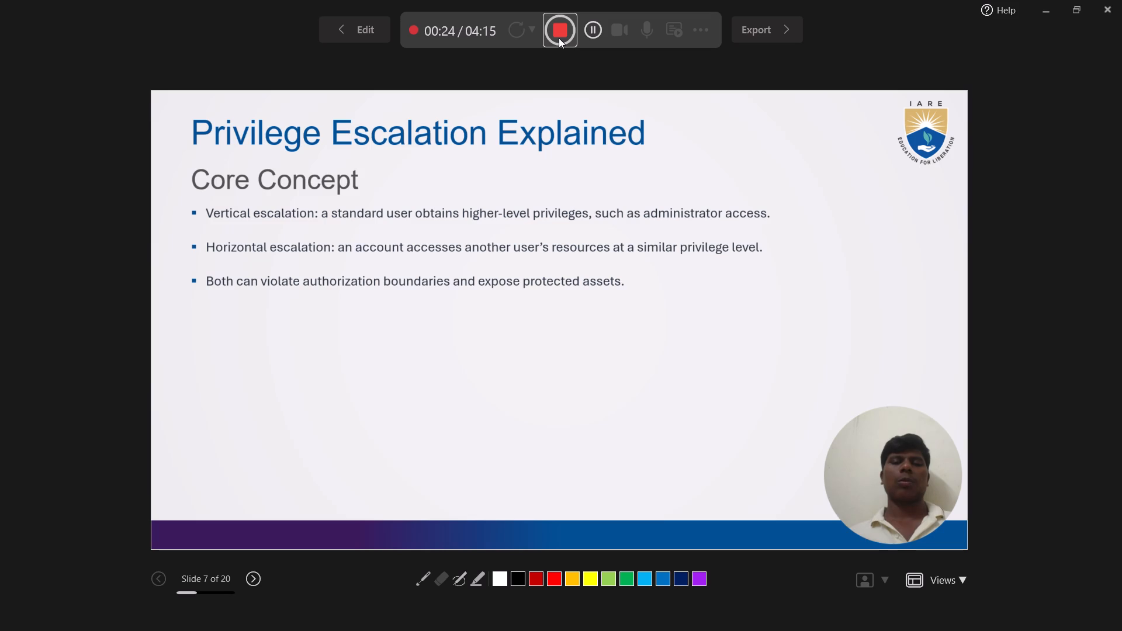
Continue recording the narrated video from the Privilege Escalation Explained slide, presenting each slide through References, and stop the recording there.
key("Right")
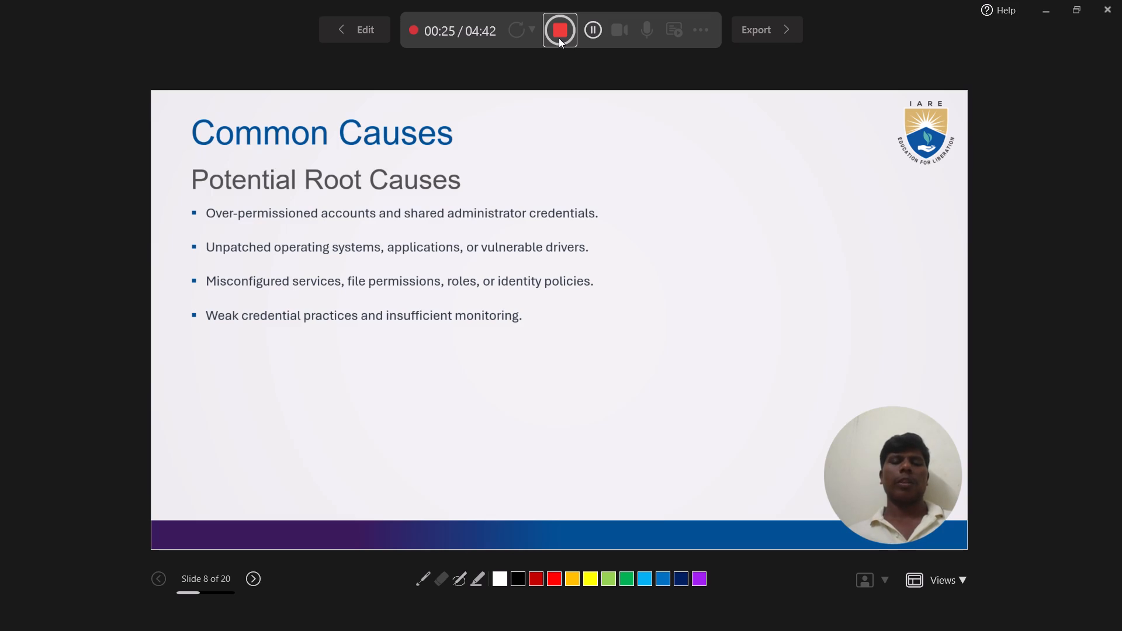
key("Right")
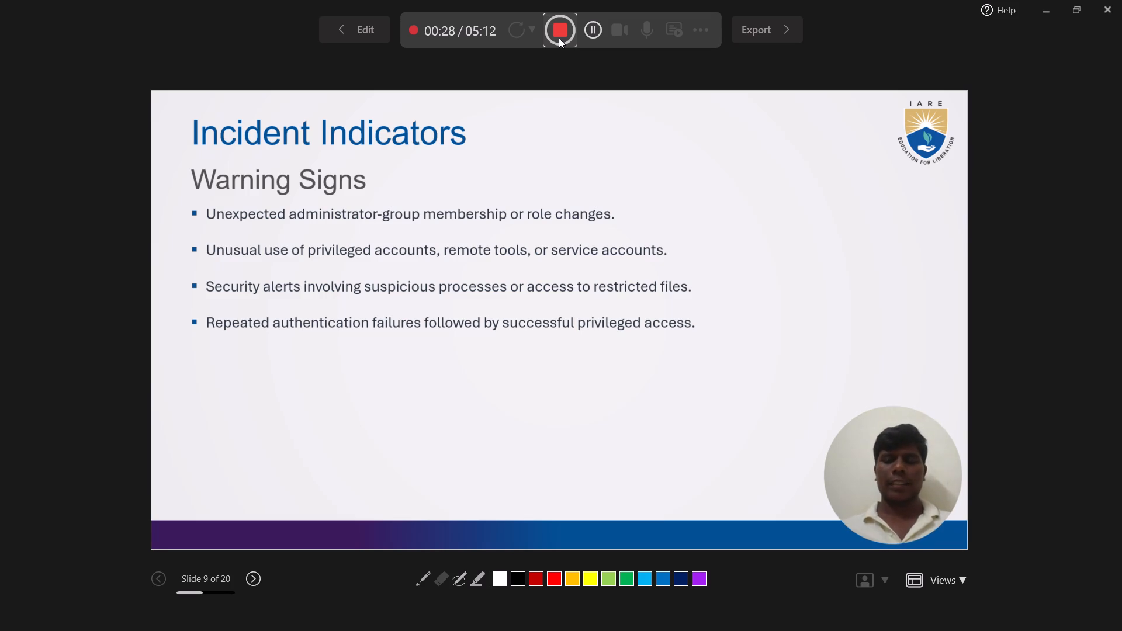
key("Right")
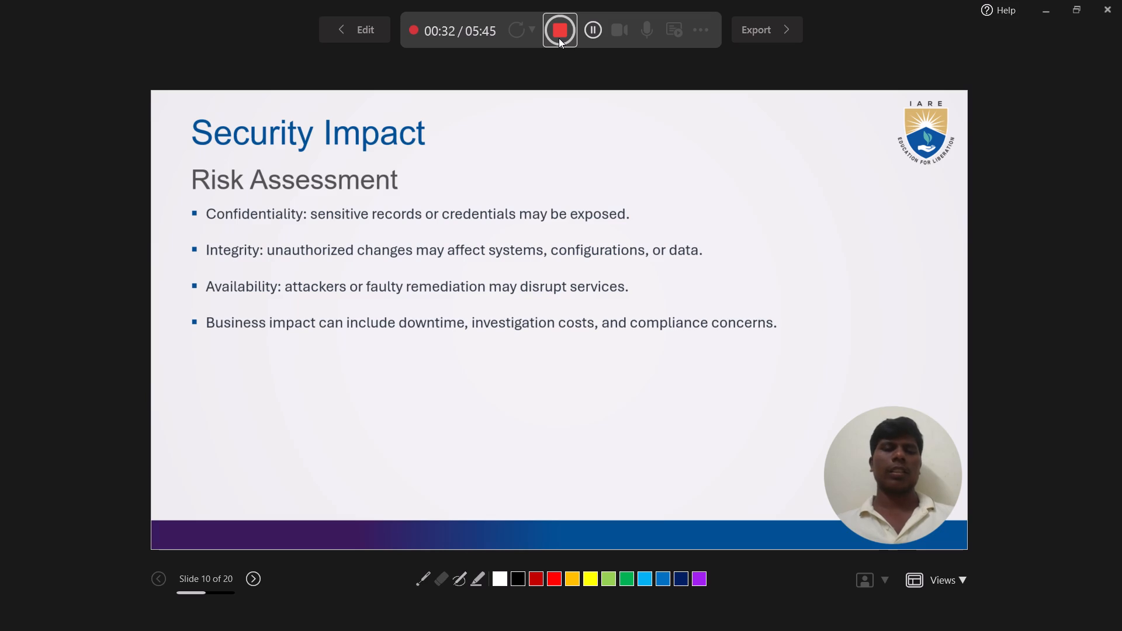
key("Right")
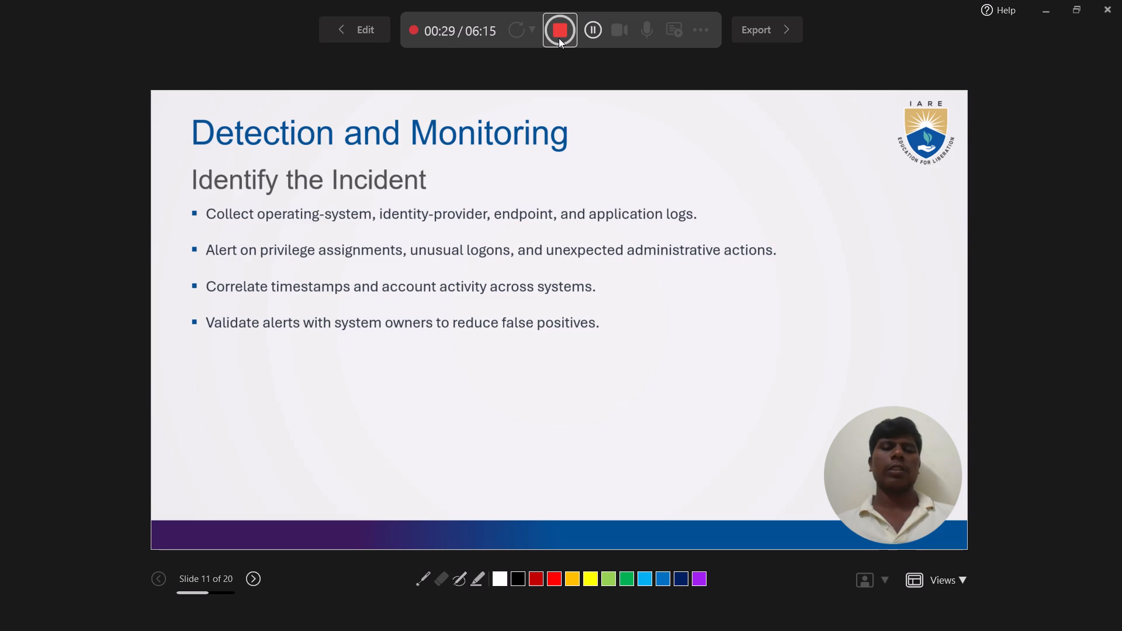
key("Right")
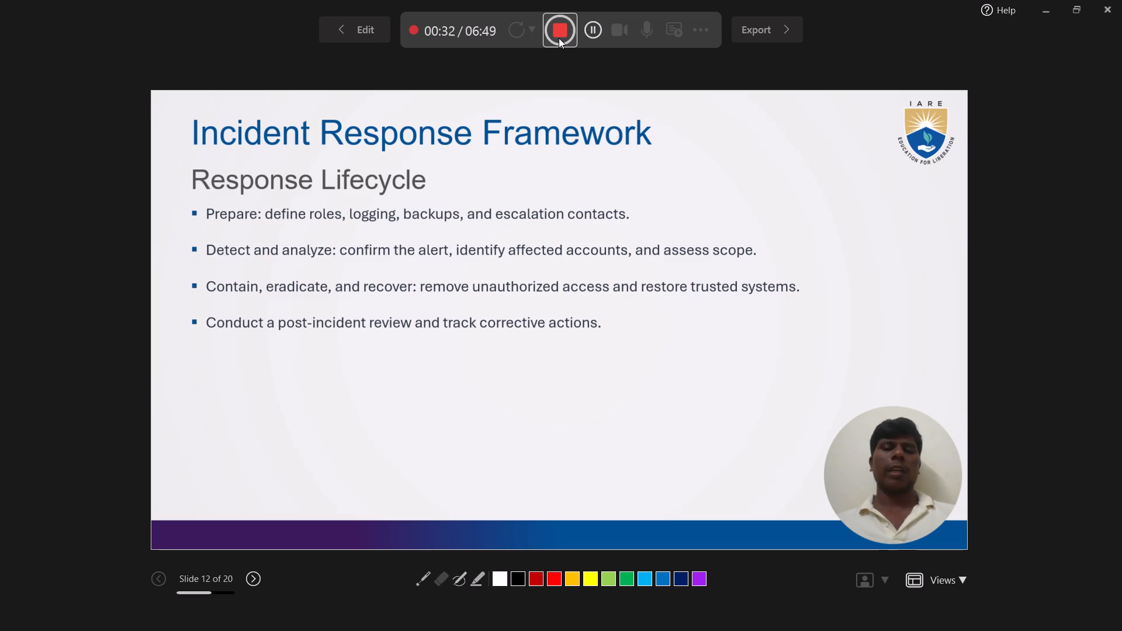
key("Right")
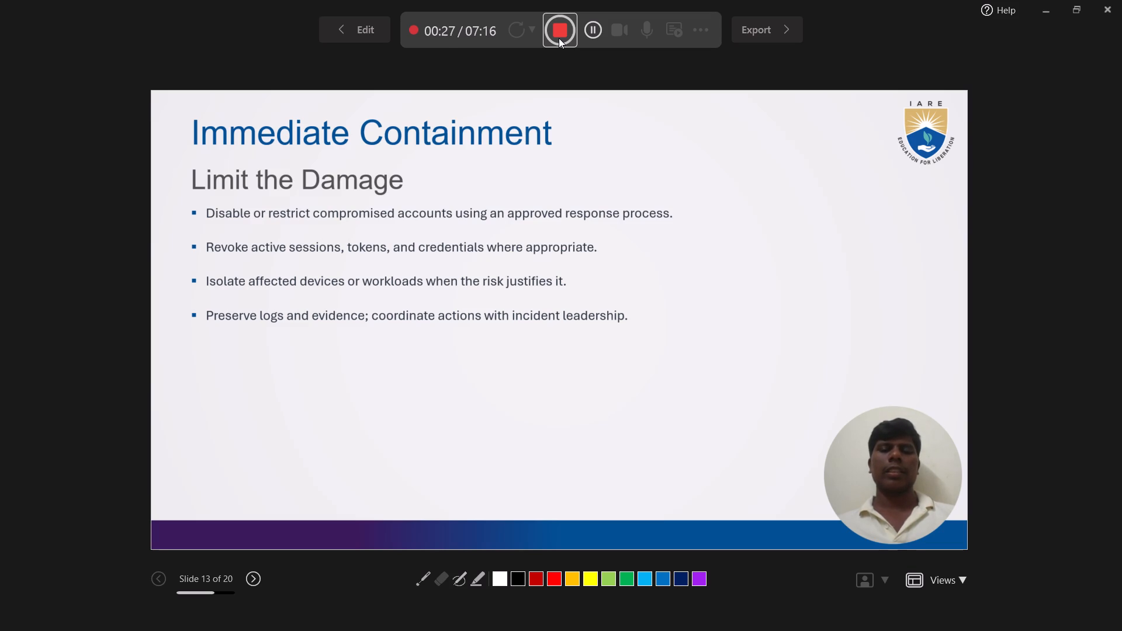
key("Right")
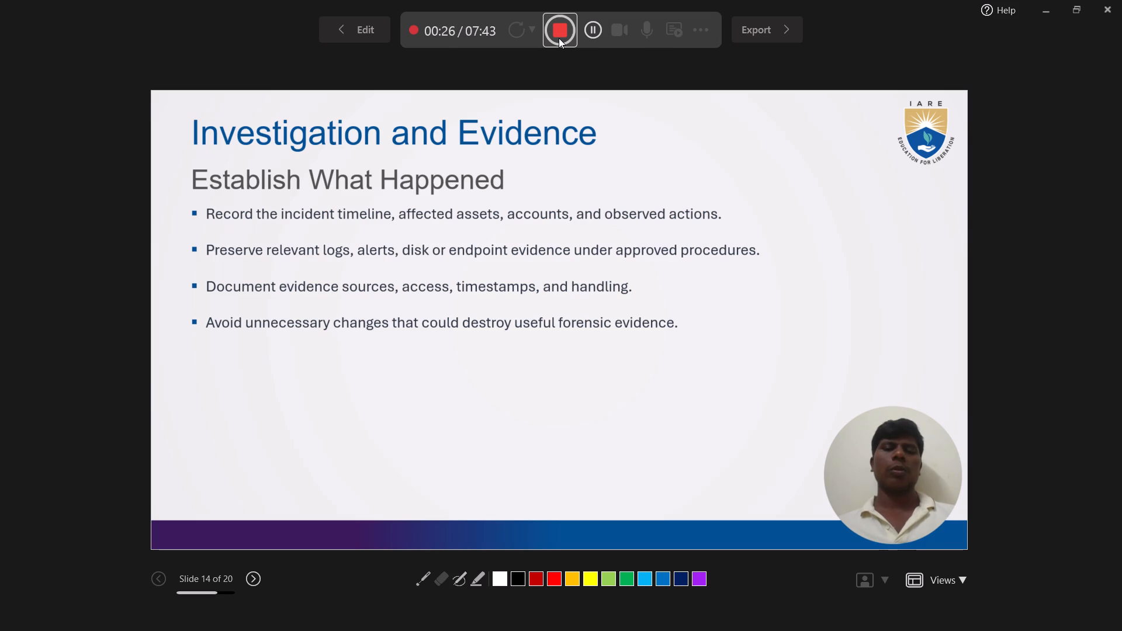
key("Right")
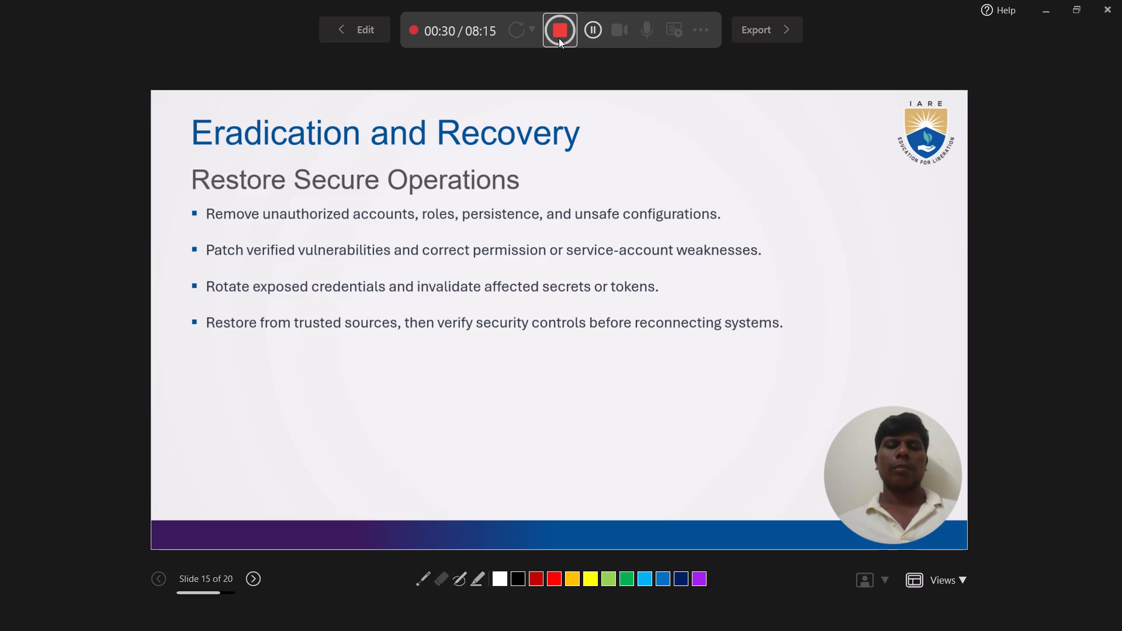
key("Right")
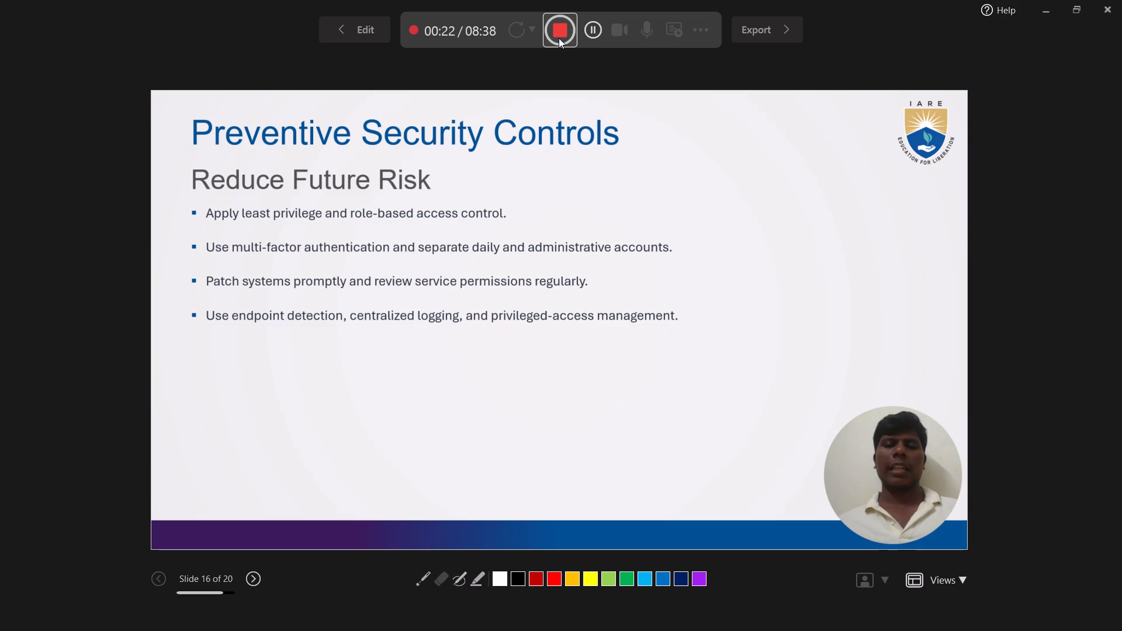
key("Right")
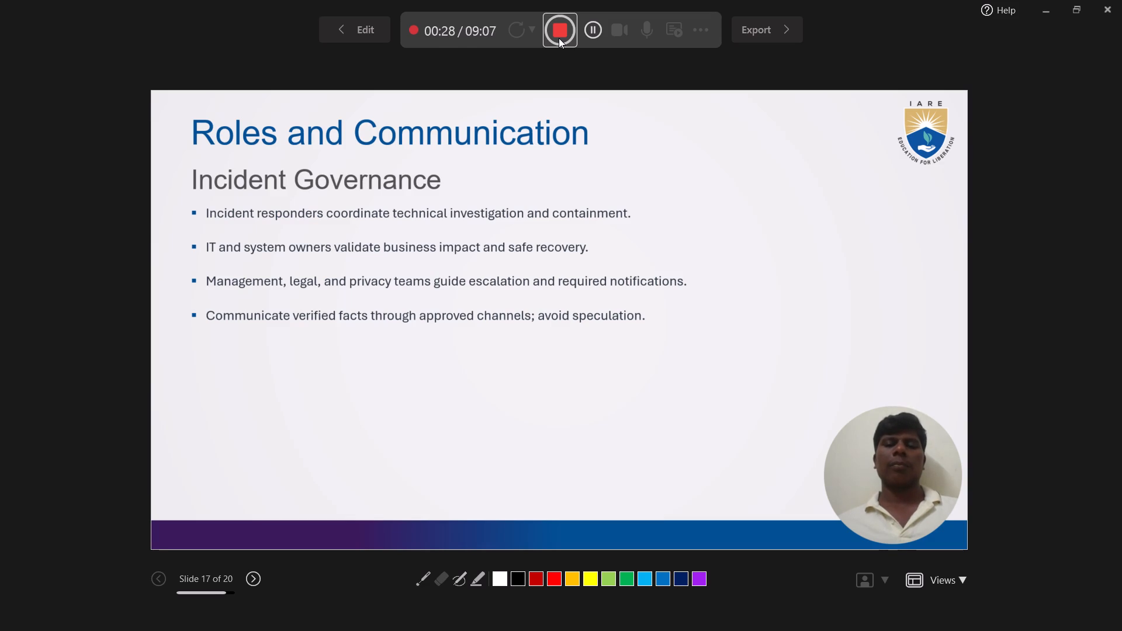
key("Right")
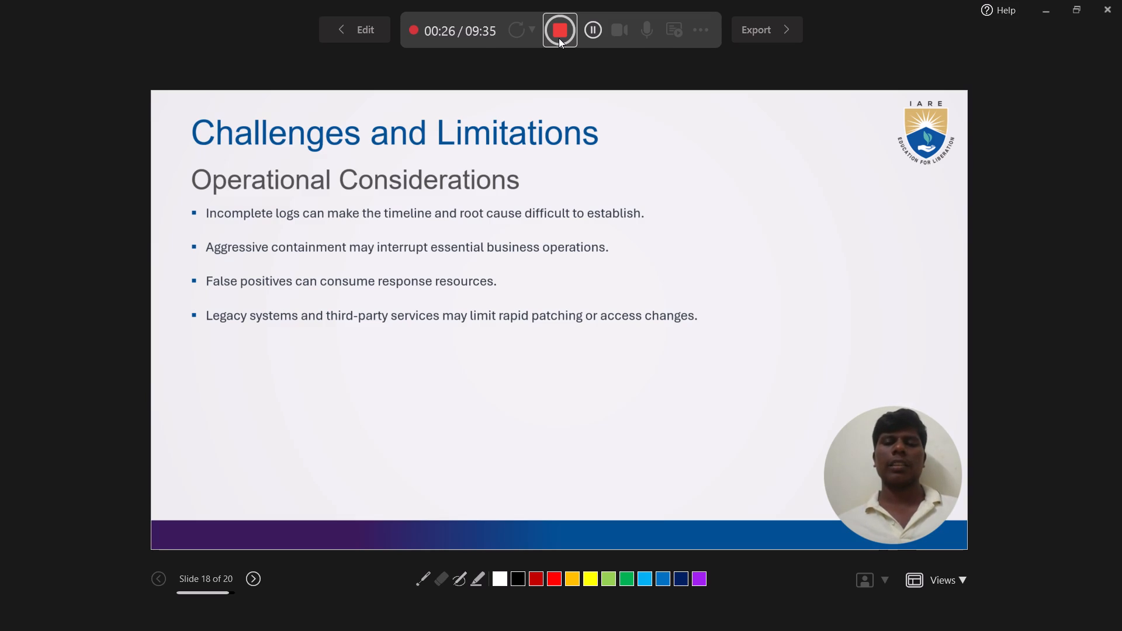
key("Right")
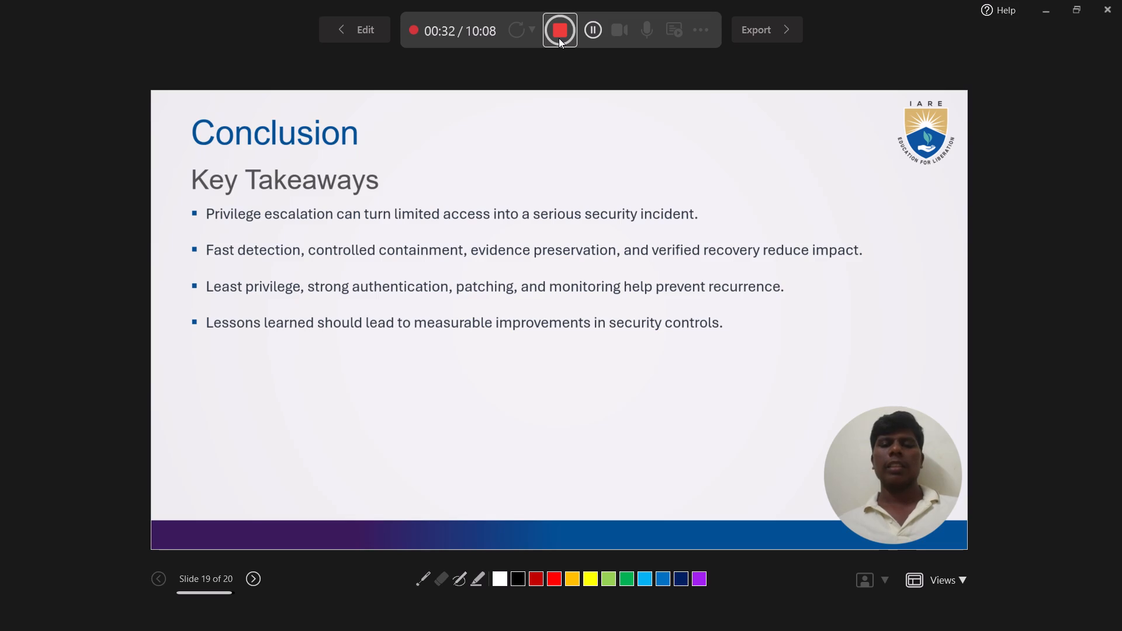
key("Right")
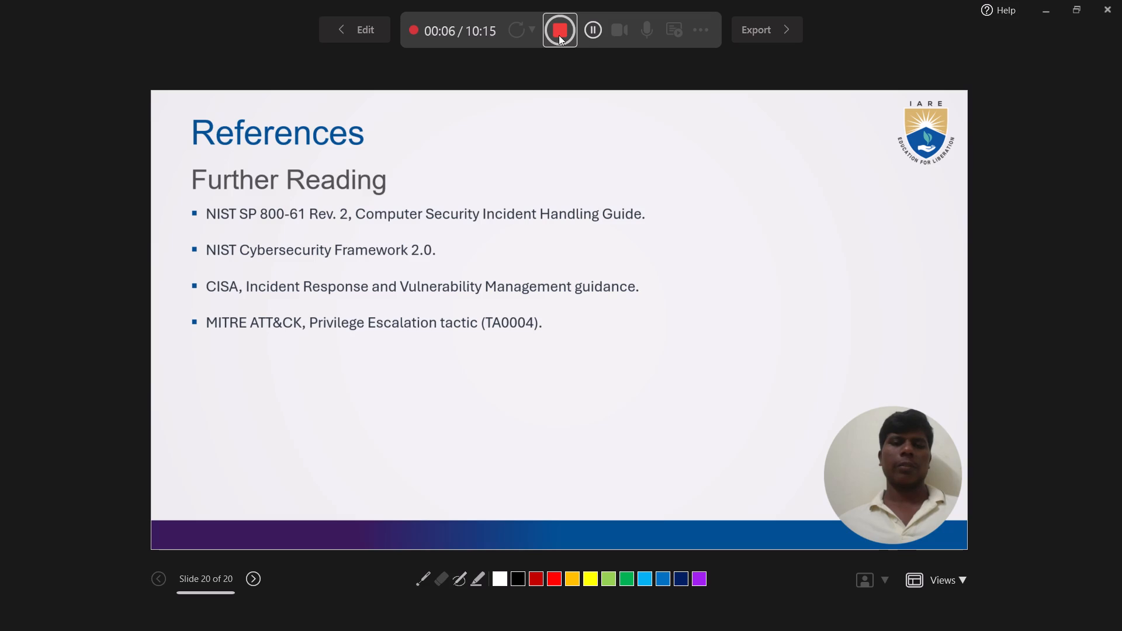
left_click(559, 29)
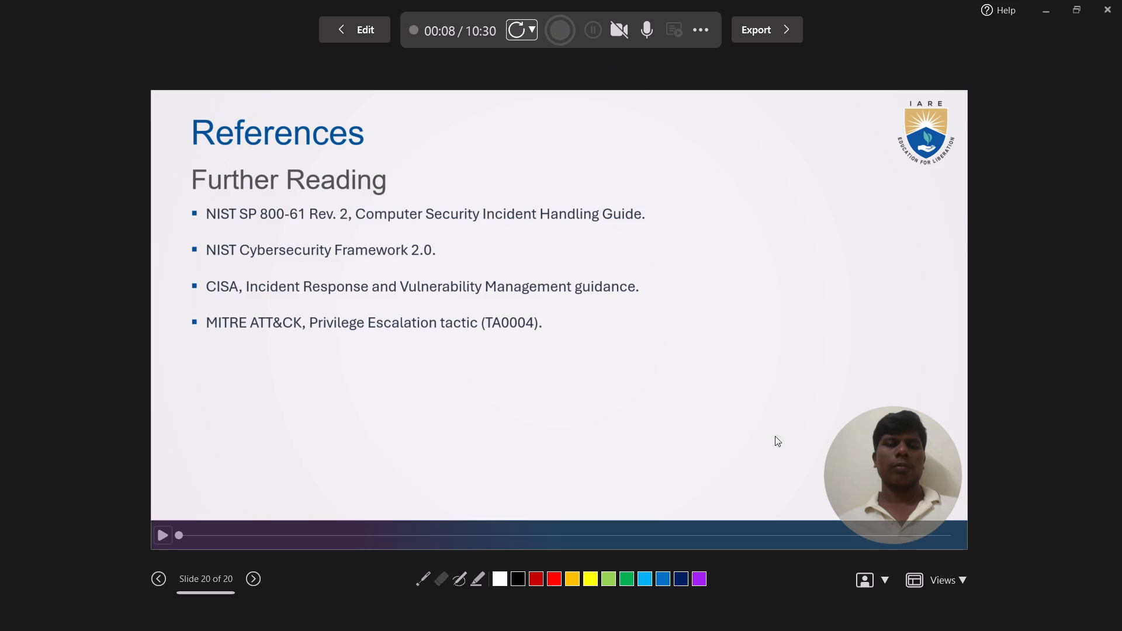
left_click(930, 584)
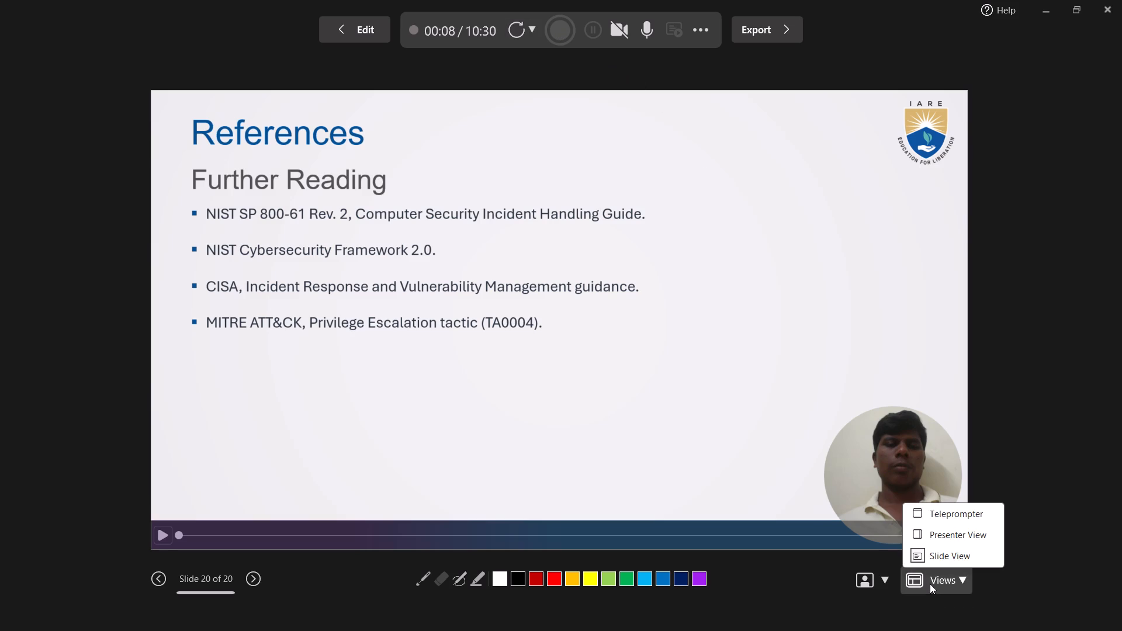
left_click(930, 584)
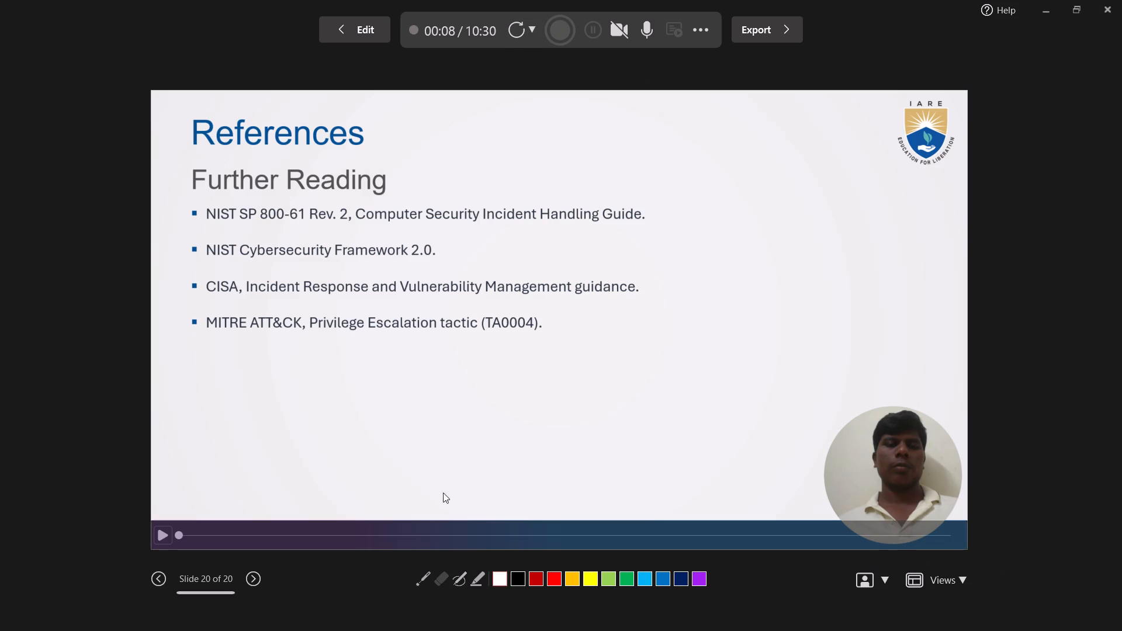
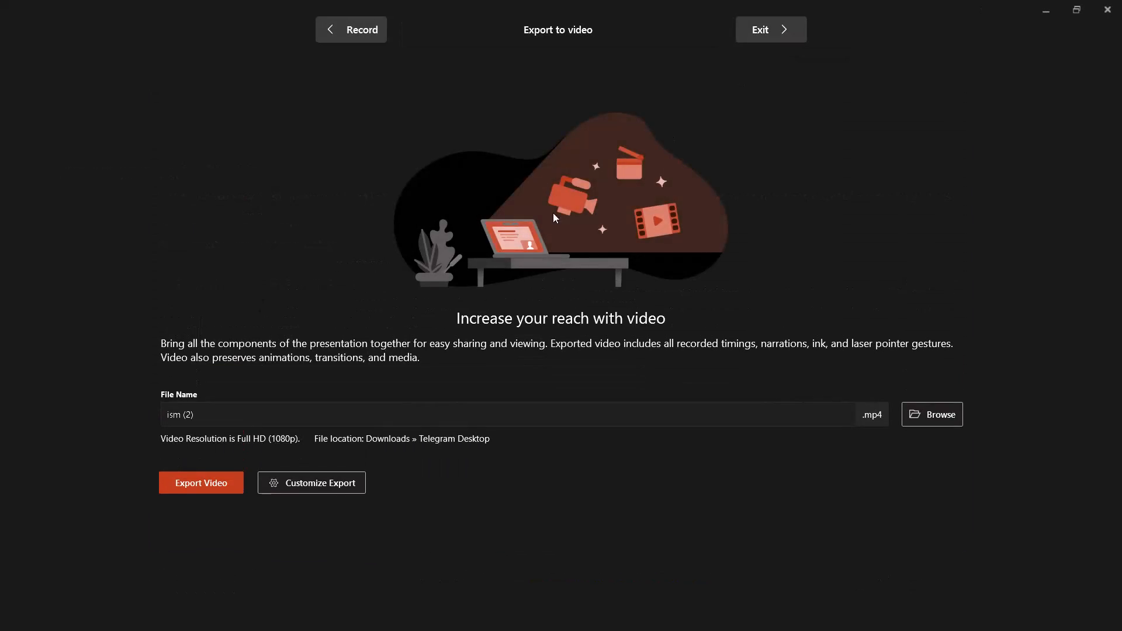
Export the recorded presentation as the Full HD (1080p) MP4 video "ism (2)" in the Telegram Desktop downloads folder.
left_click(212, 484)
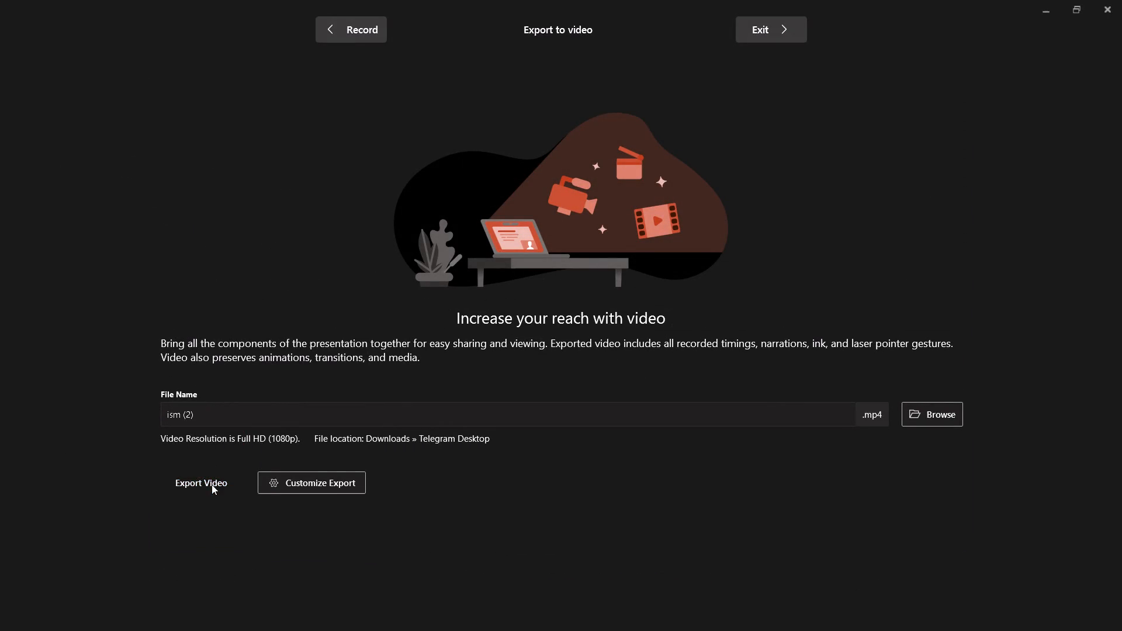